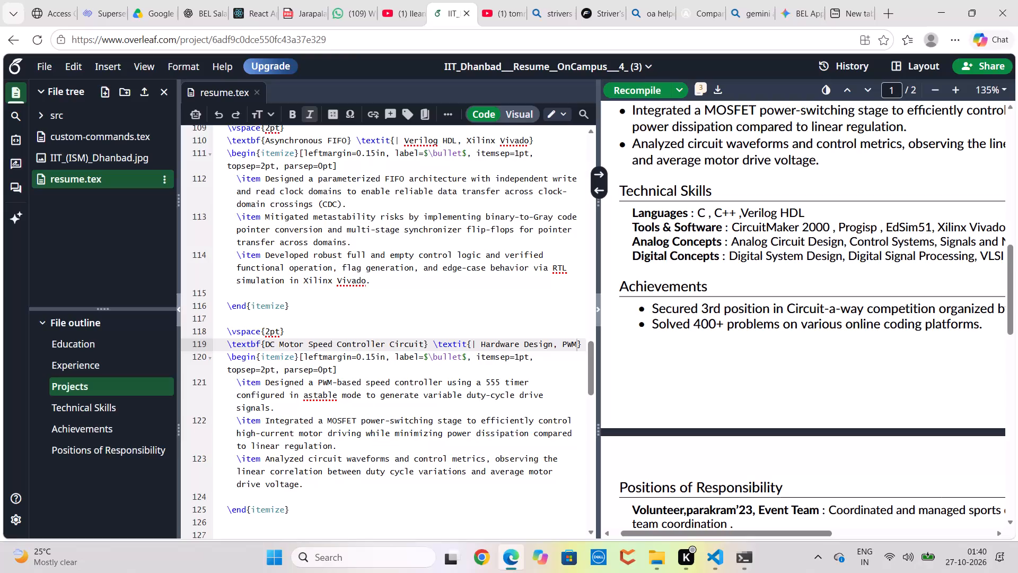
Switch to the earlier core resume PDF and examine its layout from Education through Positions of Responsibility.
{"action": "scroll", "coordinate": [776, 316], "scroll_direction": "up", "scroll_amount": 1}
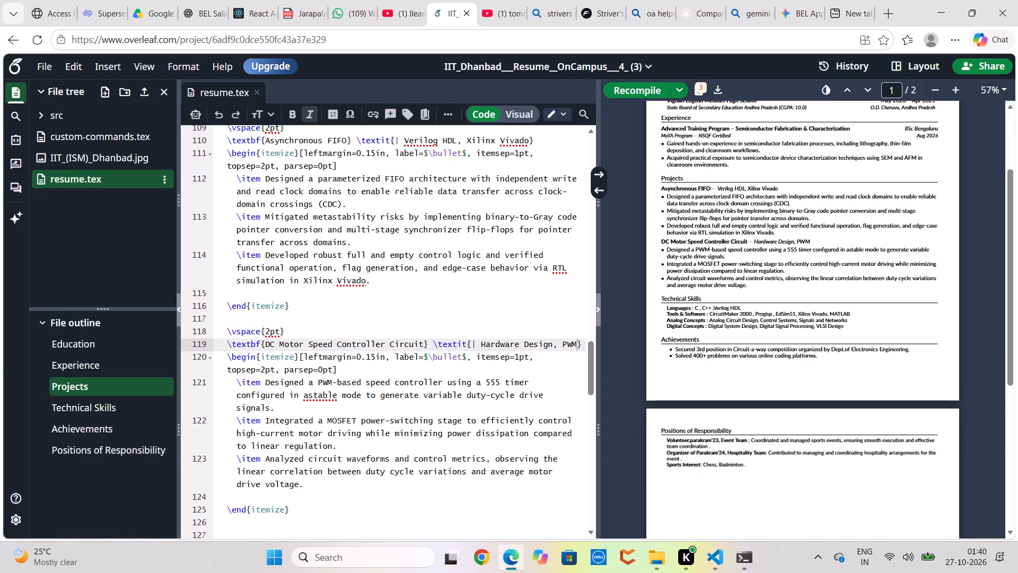
{"action": "left_click", "coordinate": [302, 16]}
{"action": "scroll", "coordinate": [381, 238], "scroll_direction": "up", "scroll_amount": 3}
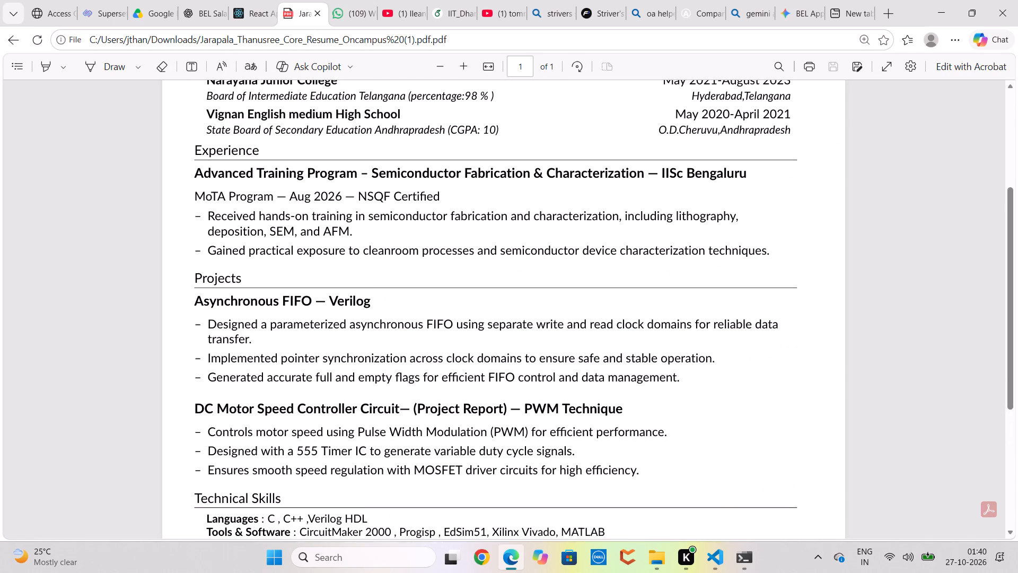
{"action": "scroll", "coordinate": [381, 238], "scroll_direction": "down", "scroll_amount": 1}
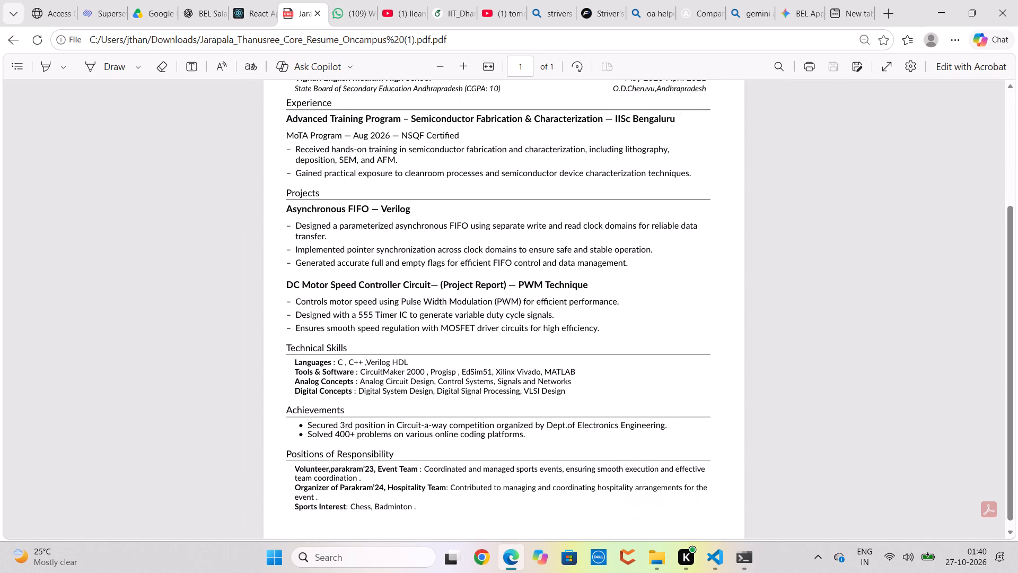
{"action": "scroll", "coordinate": [381, 238], "scroll_direction": "down", "scroll_amount": 1}
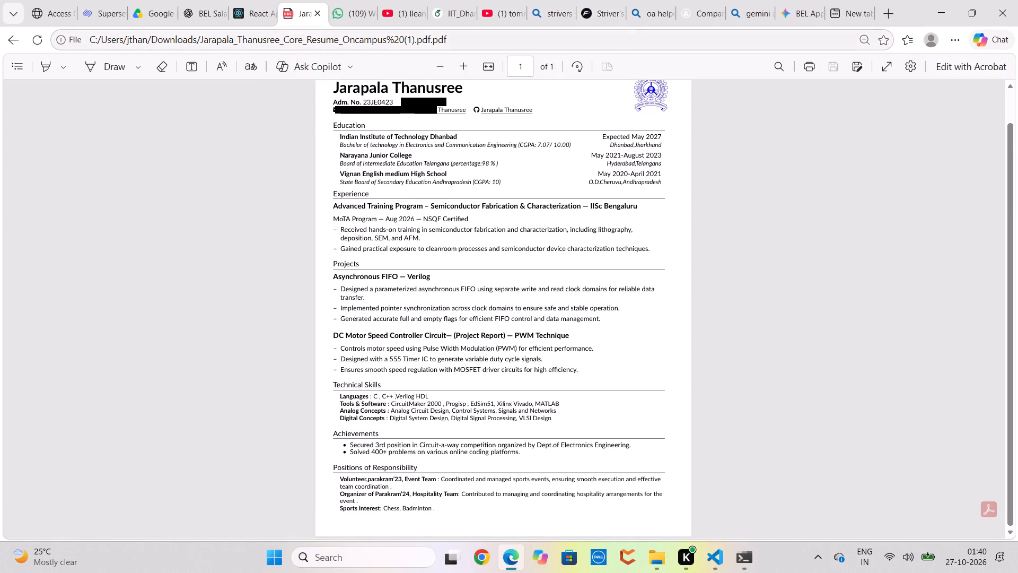
Return to the Overleaf resume project and review the compiled preview's page layout and the Experience and Projects source code.
{"action": "left_click", "coordinate": [440, 11]}
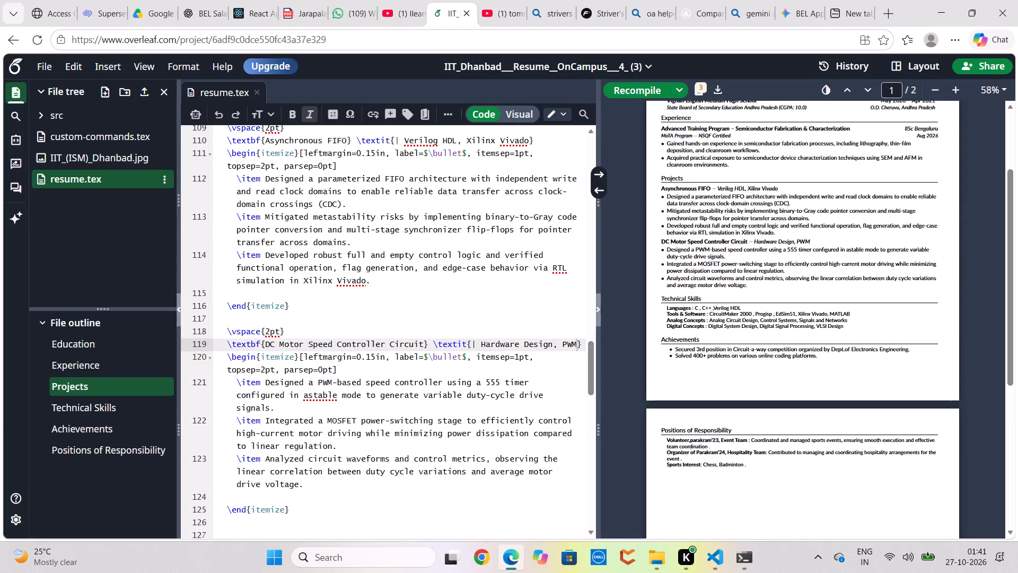
{"action": "scroll", "coordinate": [460, 288], "scroll_direction": "up", "scroll_amount": 1}
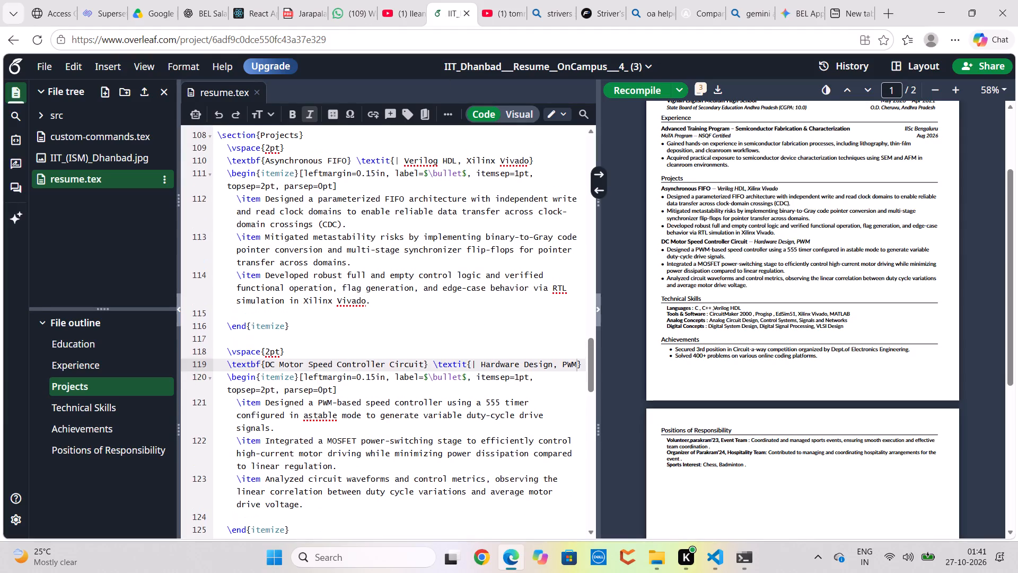
{"action": "scroll", "coordinate": [743, 232], "scroll_direction": "up", "scroll_amount": 2}
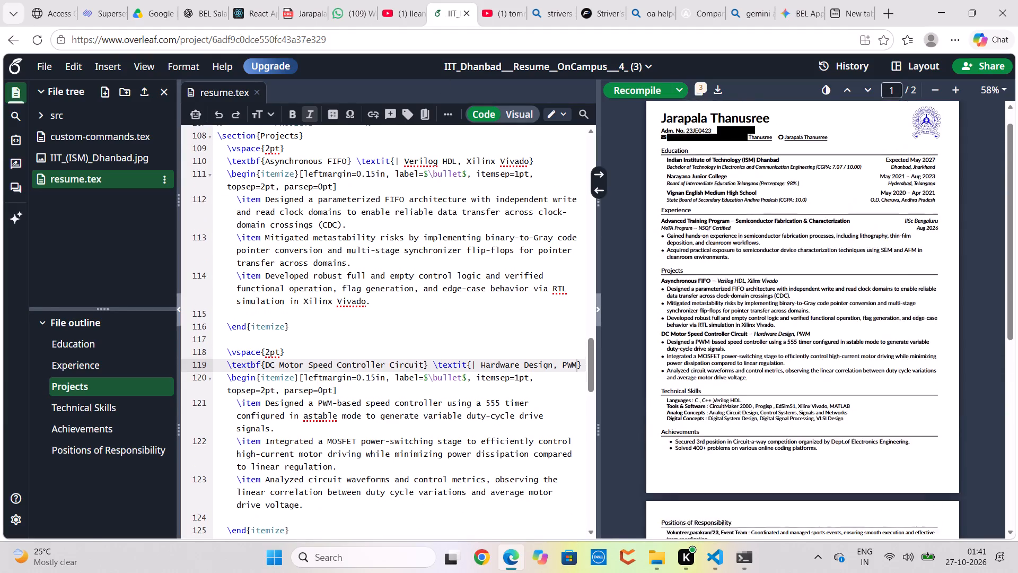
{"action": "scroll", "coordinate": [743, 232], "scroll_direction": "up", "scroll_amount": 1}
{"action": "scroll", "coordinate": [743, 232], "scroll_direction": "down", "scroll_amount": 4}
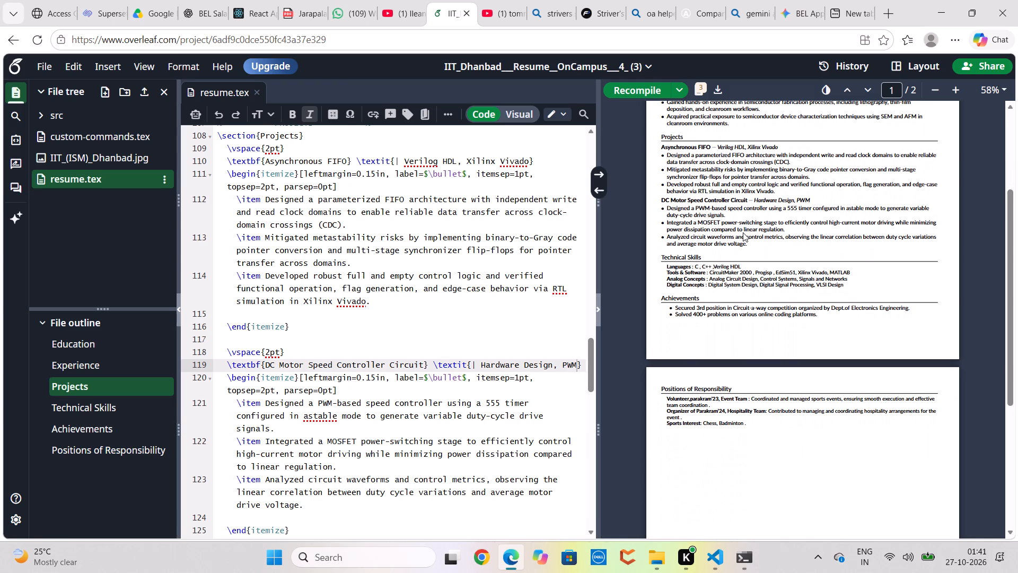
{"action": "scroll", "coordinate": [743, 232], "scroll_direction": "up", "scroll_amount": 1}
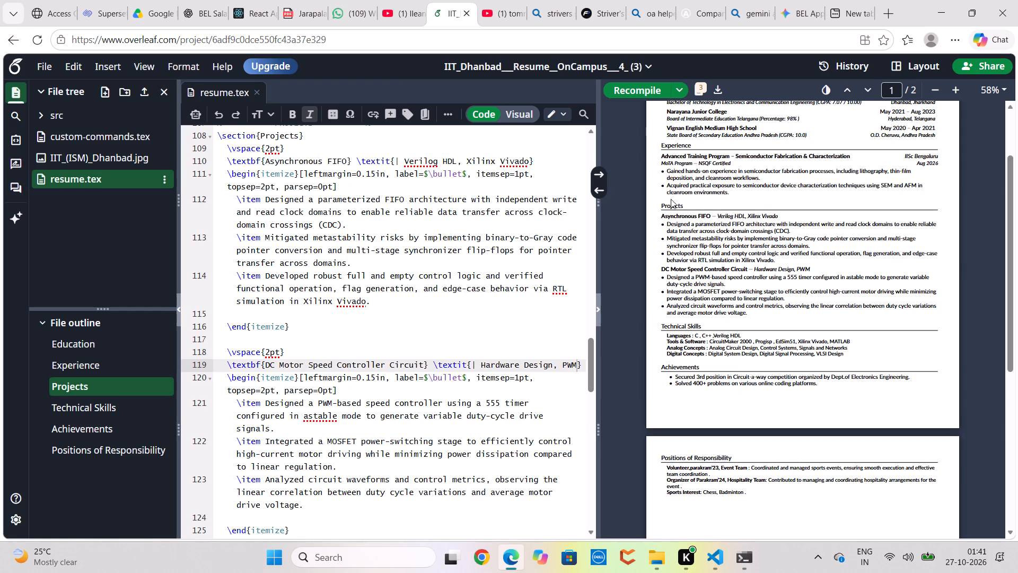
{"action": "scroll", "coordinate": [670, 193], "scroll_direction": "right", "scroll_amount": 1}
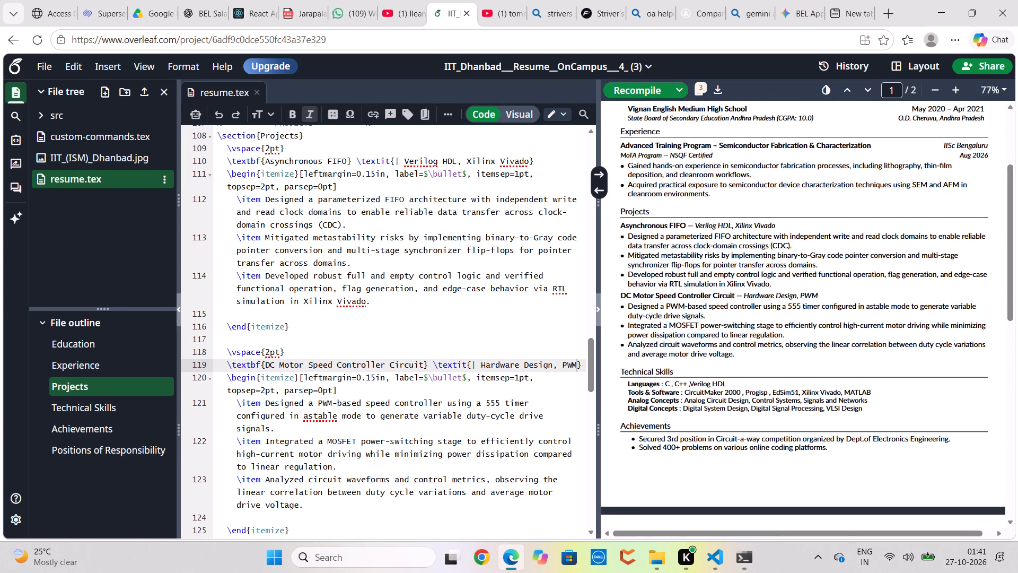
{"action": "scroll", "coordinate": [384, 293], "scroll_direction": "up", "scroll_amount": 2}
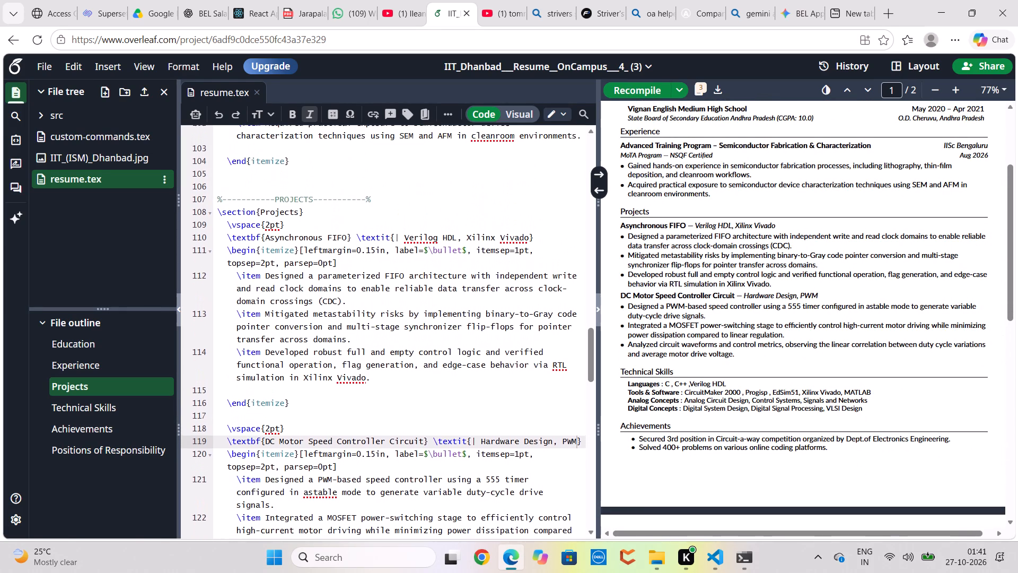
{"action": "scroll", "coordinate": [384, 293], "scroll_direction": "up", "scroll_amount": 3}
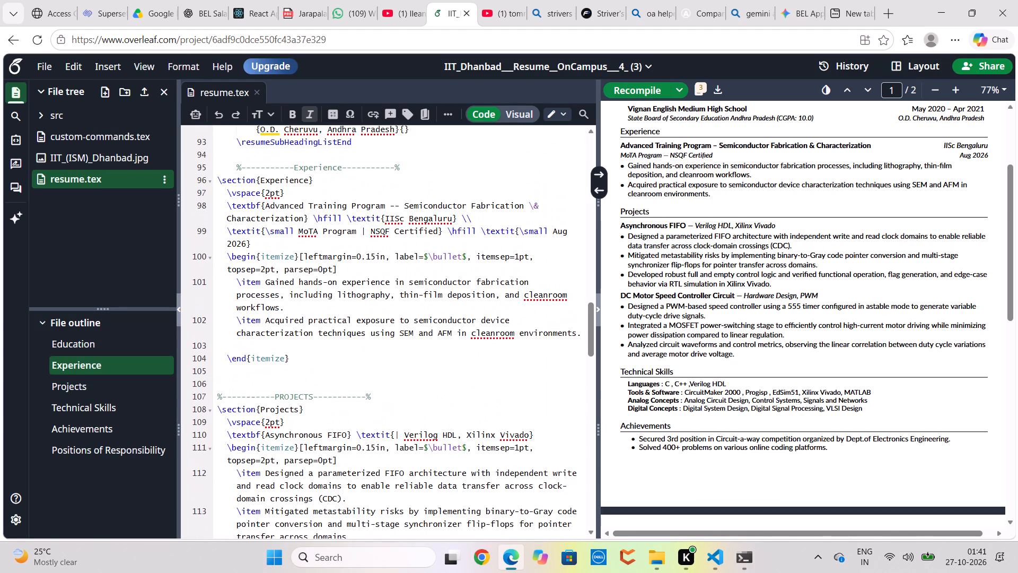
{"action": "scroll", "coordinate": [384, 293], "scroll_direction": "up", "scroll_amount": 1}
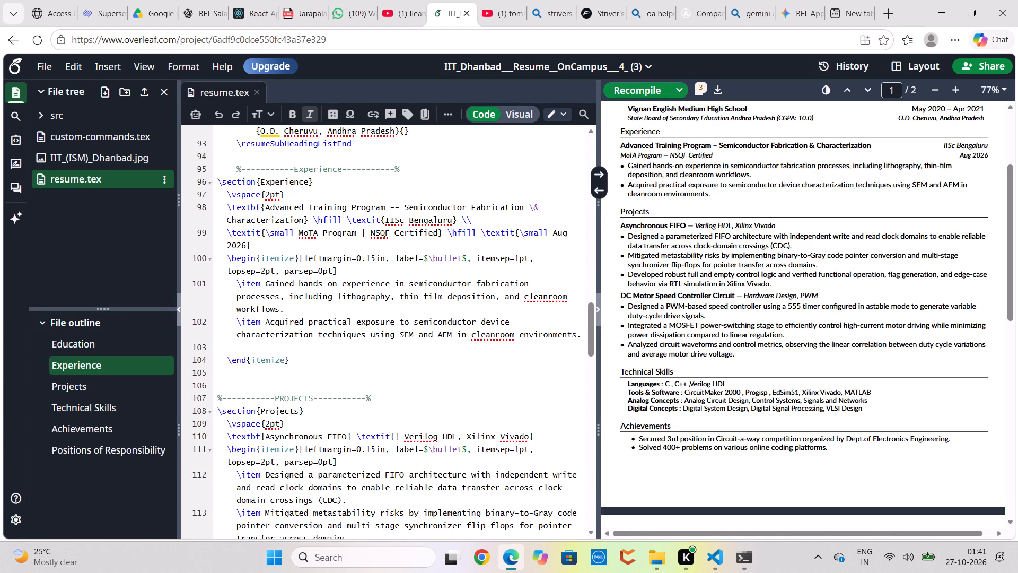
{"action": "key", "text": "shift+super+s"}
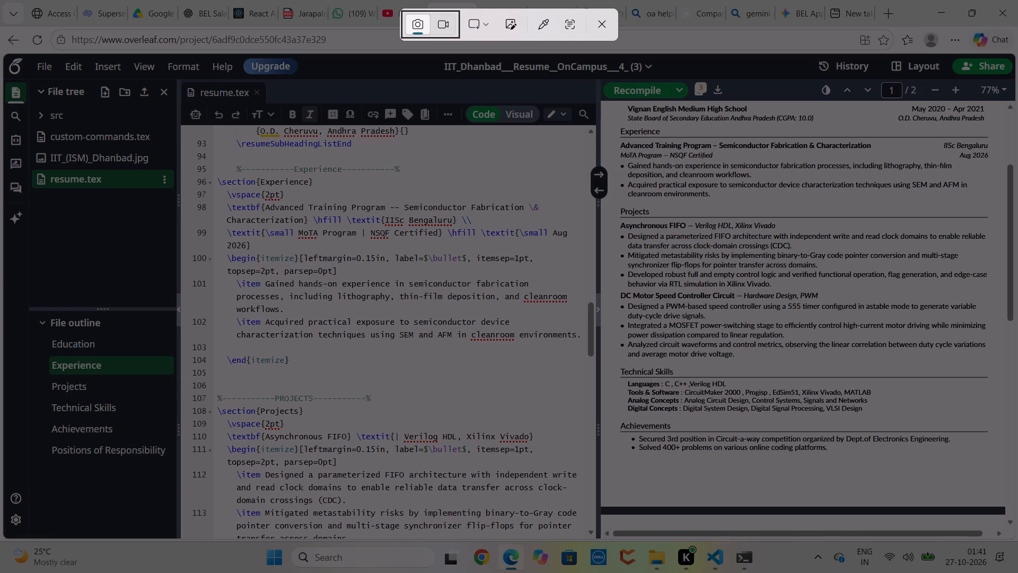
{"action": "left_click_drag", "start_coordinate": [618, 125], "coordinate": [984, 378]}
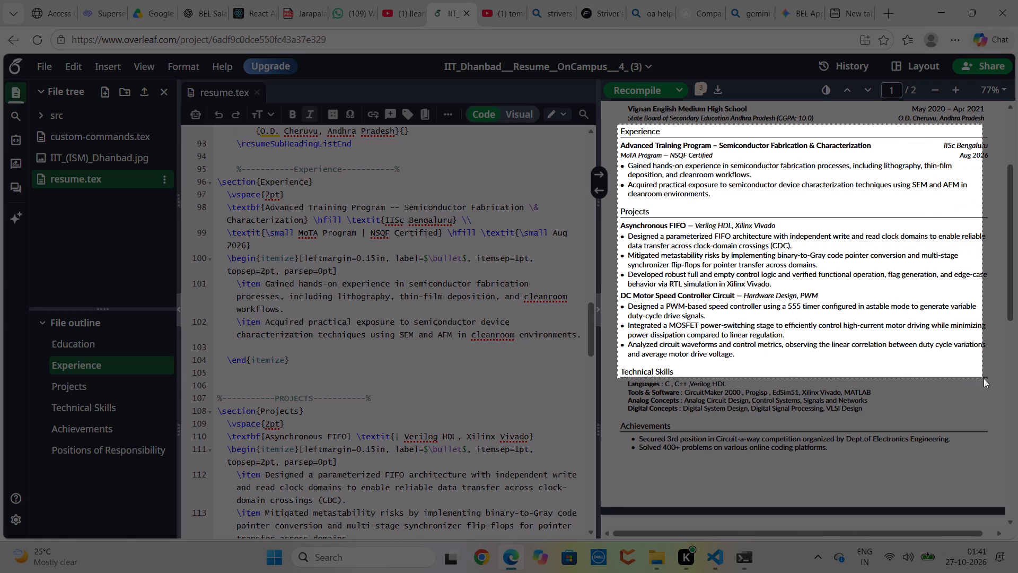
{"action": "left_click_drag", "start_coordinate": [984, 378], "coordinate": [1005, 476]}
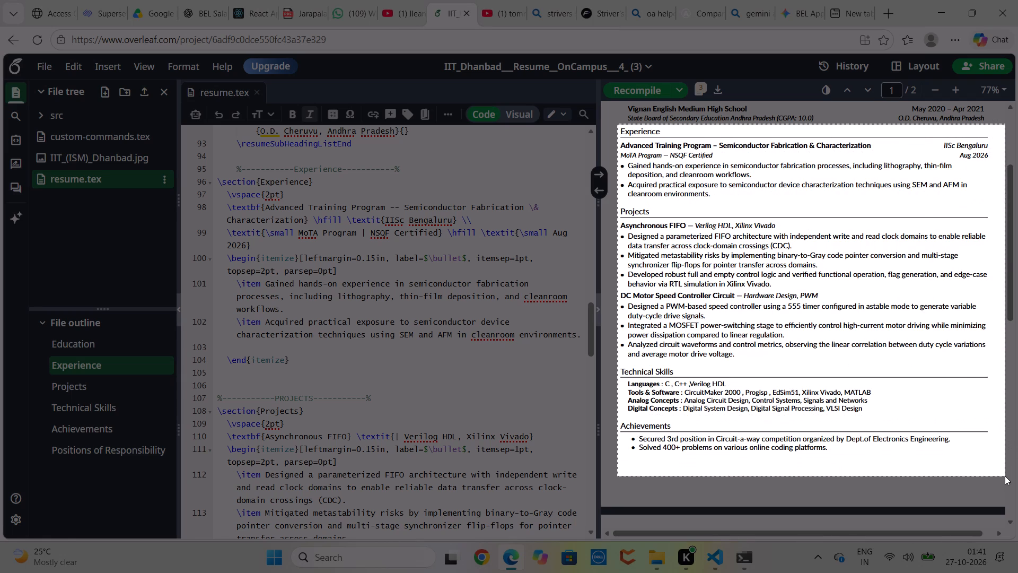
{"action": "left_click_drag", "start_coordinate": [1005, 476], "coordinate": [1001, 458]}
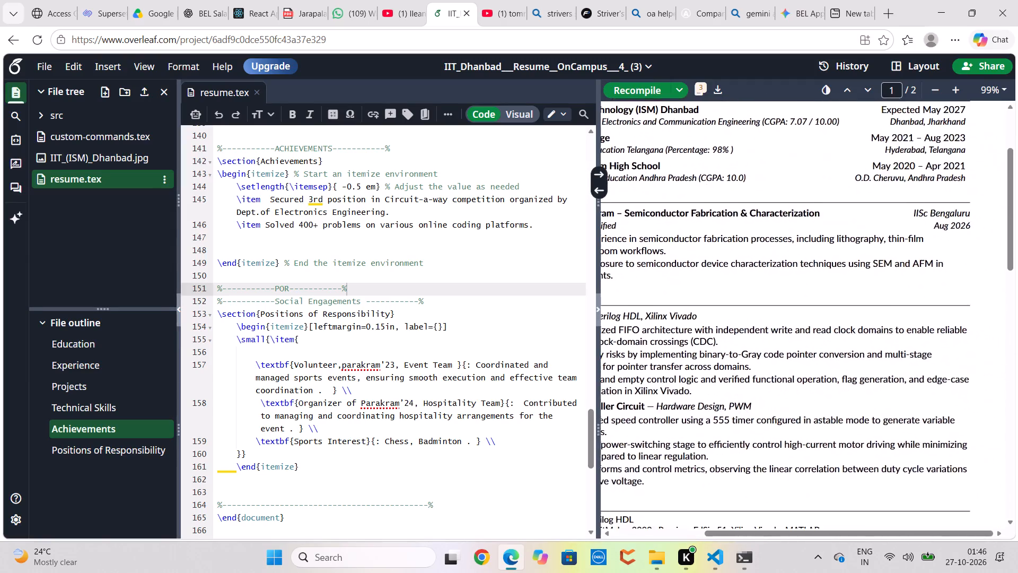
{"action": "scroll", "coordinate": [773, 202], "scroll_direction": "left", "scroll_amount": 1}
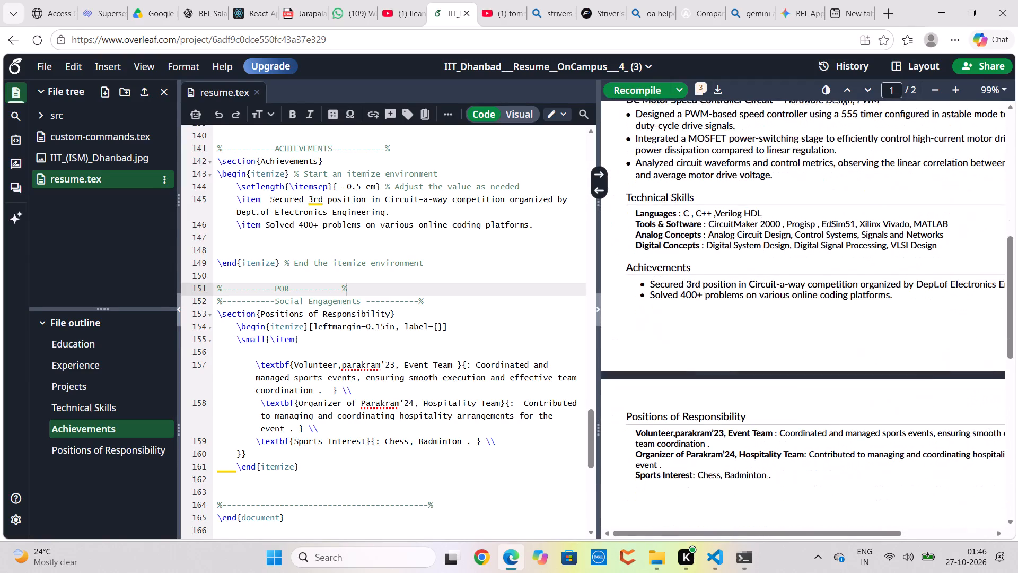
{"action": "scroll", "coordinate": [773, 202], "scroll_direction": "left", "scroll_amount": 2}
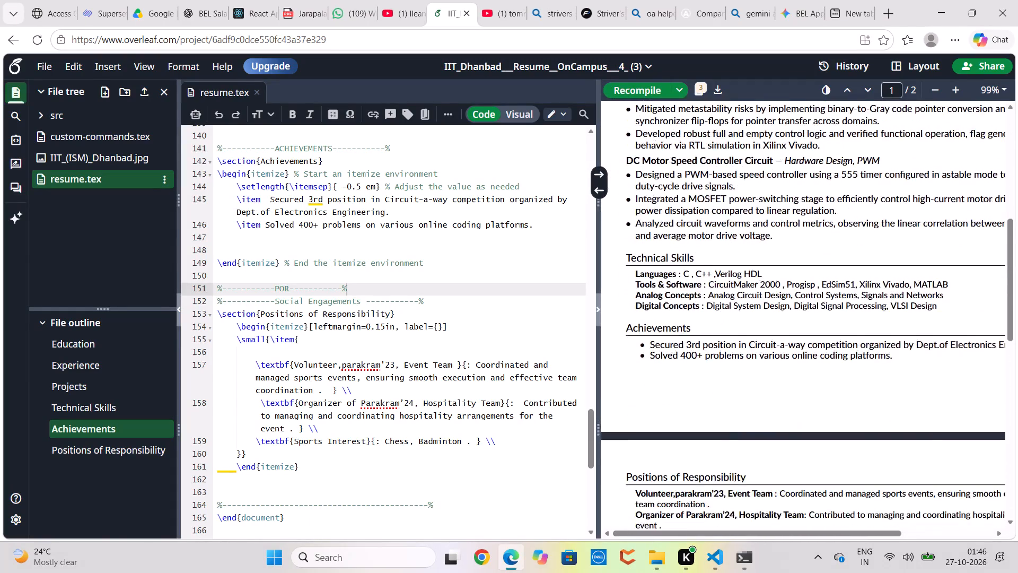
{"action": "scroll", "coordinate": [773, 202], "scroll_direction": "left", "scroll_amount": 2}
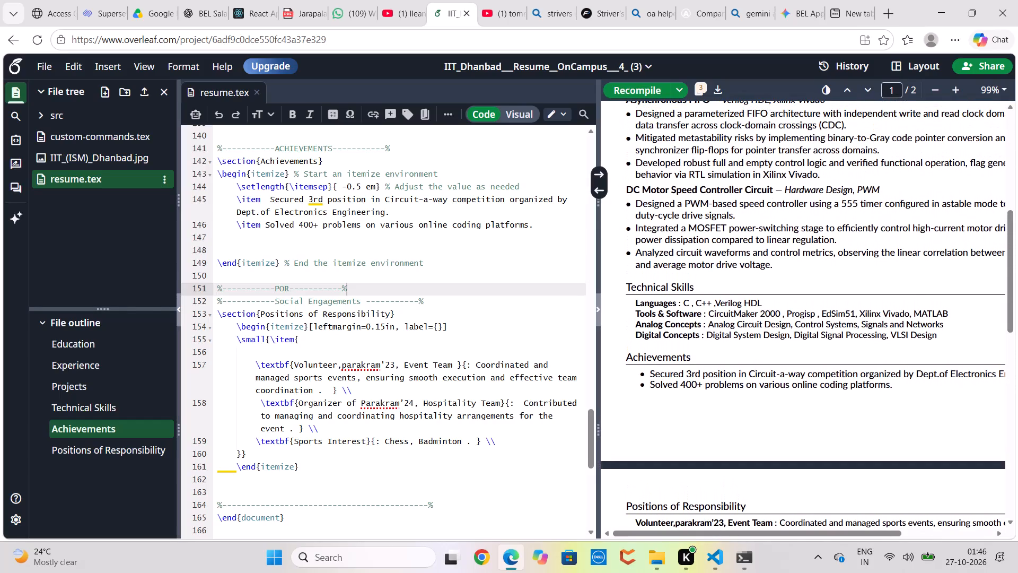
{"action": "scroll", "coordinate": [773, 202], "scroll_direction": "left", "scroll_amount": 2}
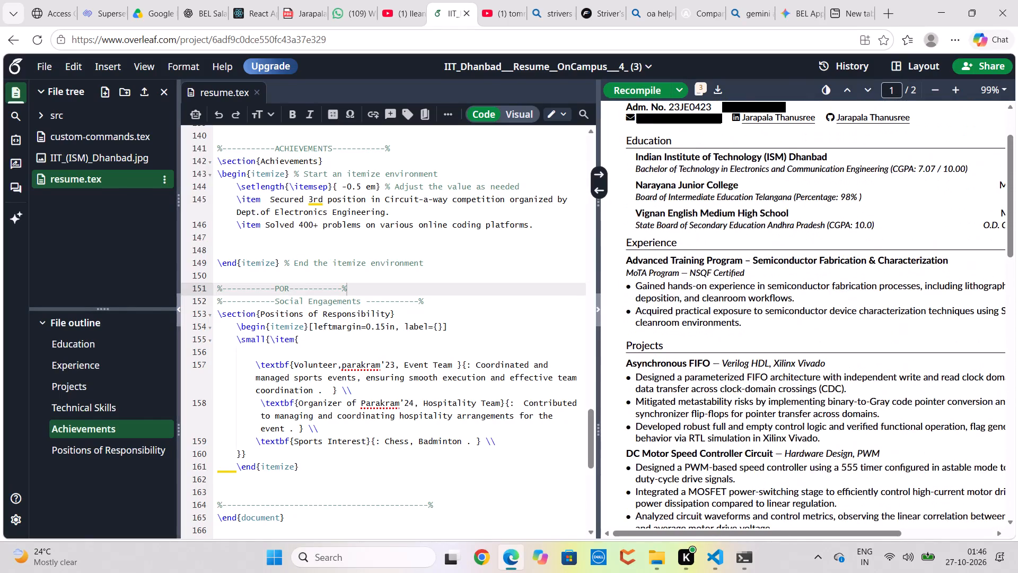
{"action": "scroll", "coordinate": [773, 202], "scroll_direction": "up", "scroll_amount": 2}
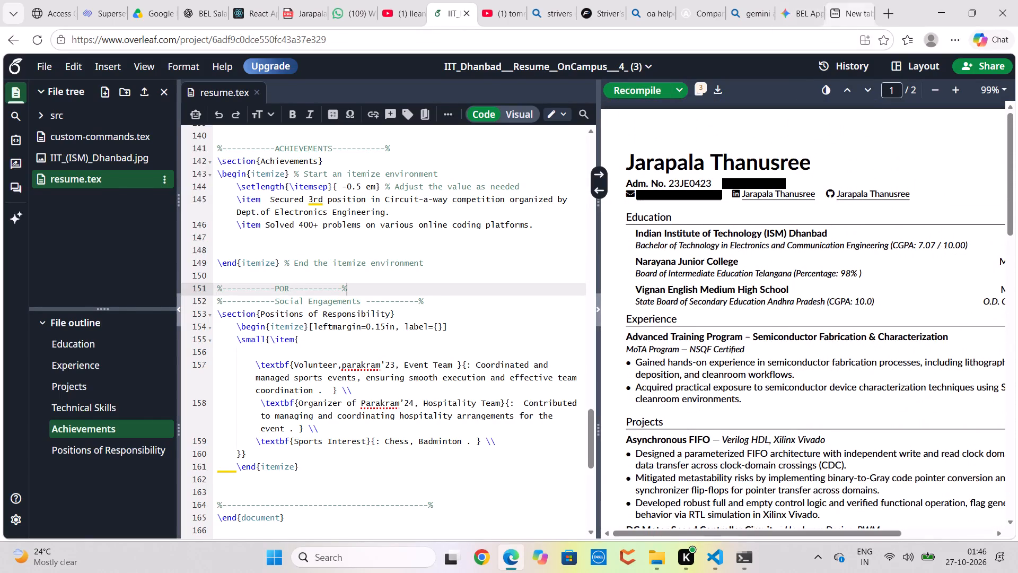
{"action": "scroll", "coordinate": [802, 317], "scroll_direction": "down", "scroll_amount": 2}
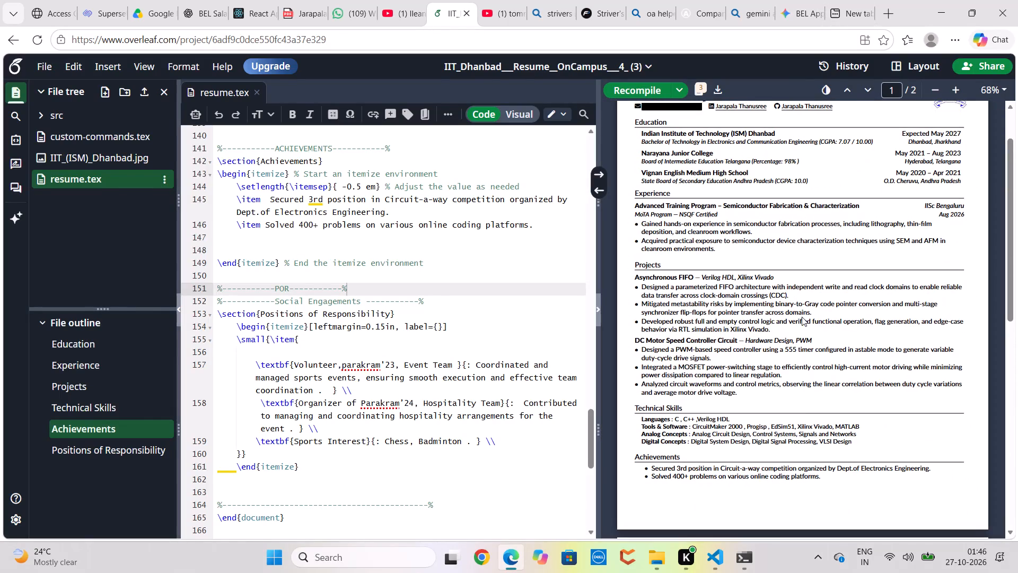
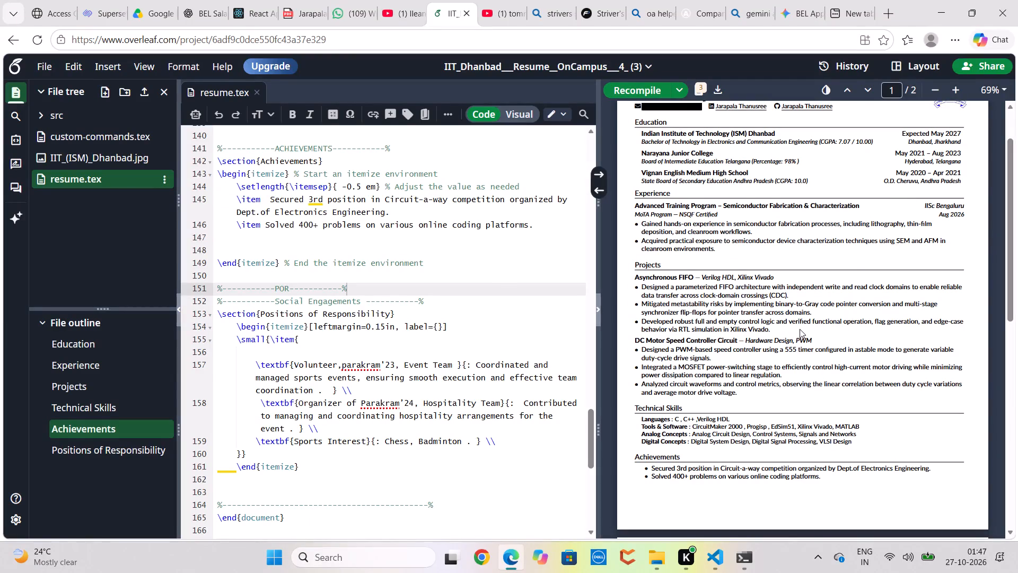
Search the web for "overleaf" in a new browser tab and open the Overleaf project list.
{"action": "scroll", "coordinate": [780, 390], "scroll_direction": "down", "scroll_amount": 2}
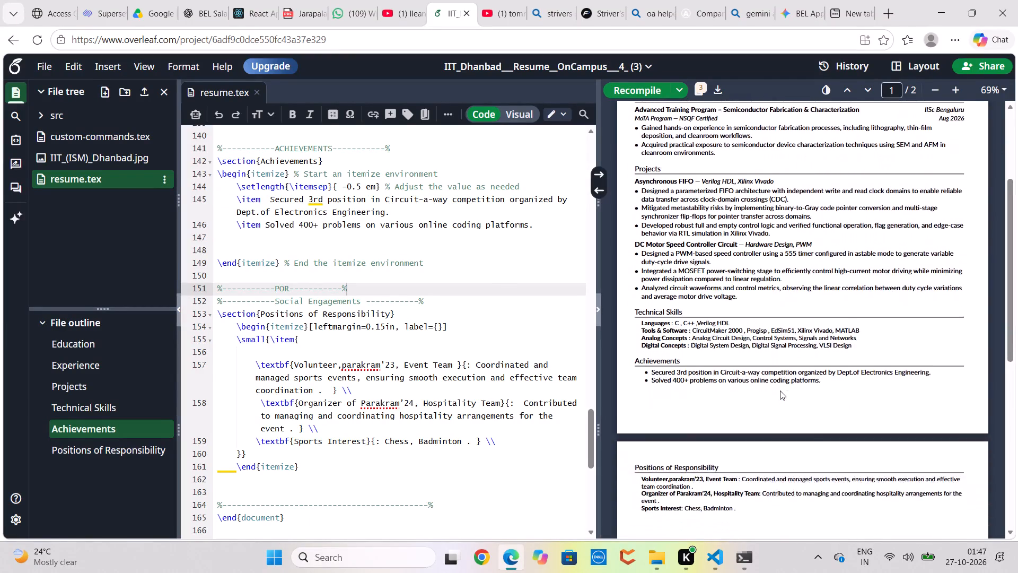
{"action": "scroll", "coordinate": [780, 390], "scroll_direction": "down", "scroll_amount": 2}
{"action": "scroll", "coordinate": [780, 390], "scroll_direction": "up", "scroll_amount": 1}
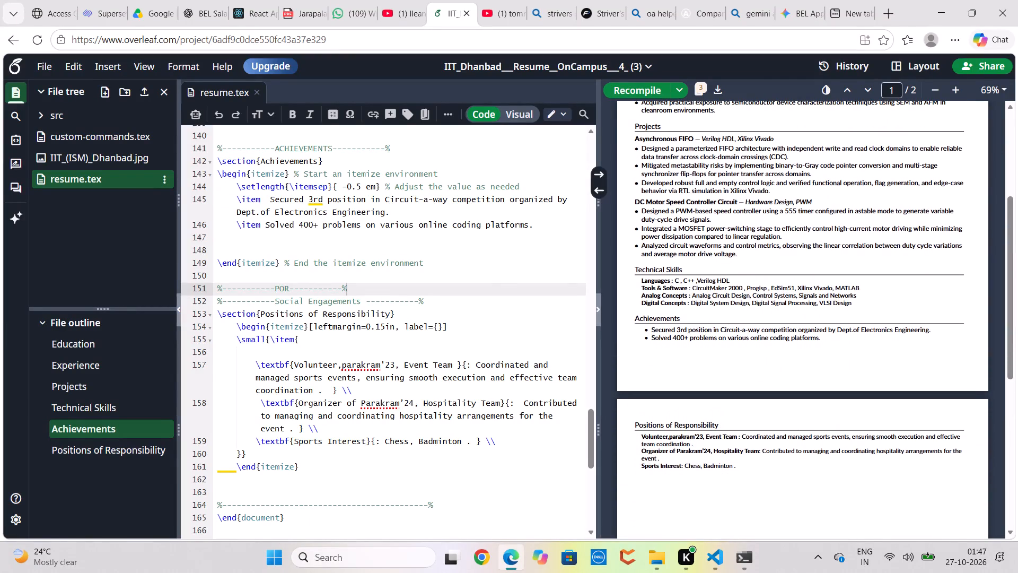
{"action": "scroll", "coordinate": [426, 377], "scroll_direction": "up", "scroll_amount": 2}
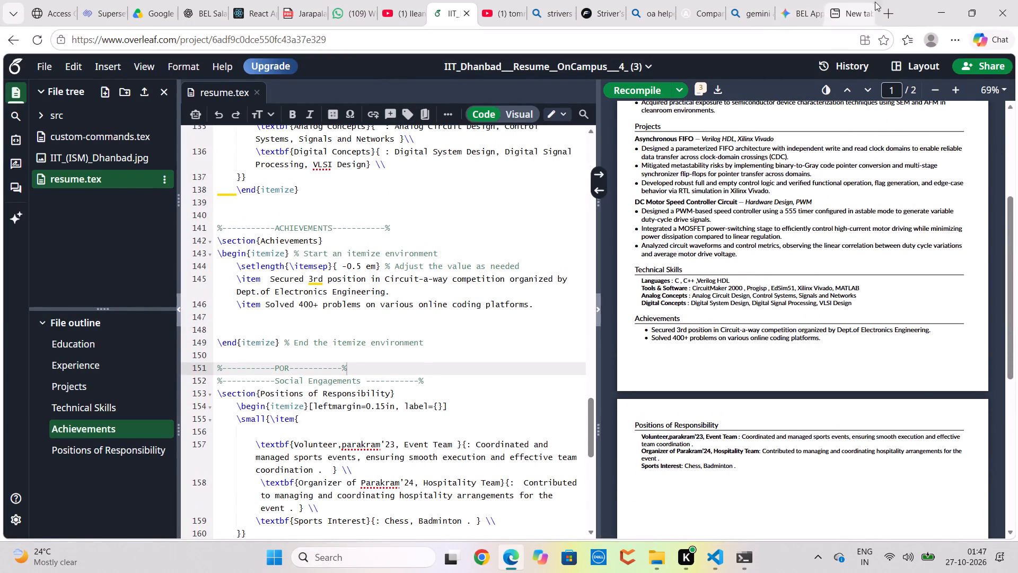
{"action": "left_click", "coordinate": [899, 13]}
{"action": "left_click", "coordinate": [892, 14]}
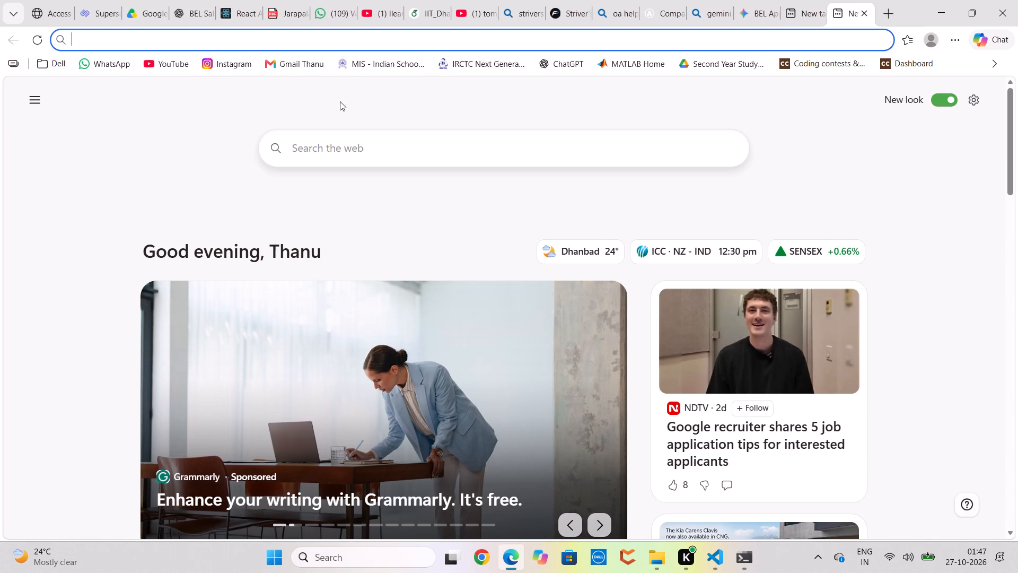
{"action": "left_click", "coordinate": [382, 40]}
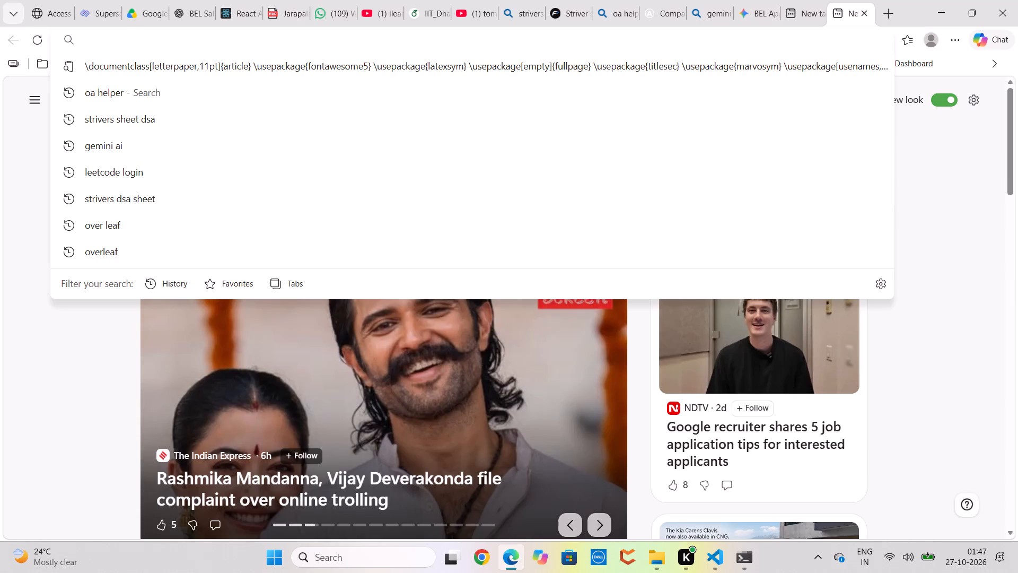
{"action": "type", "text": "gith"}
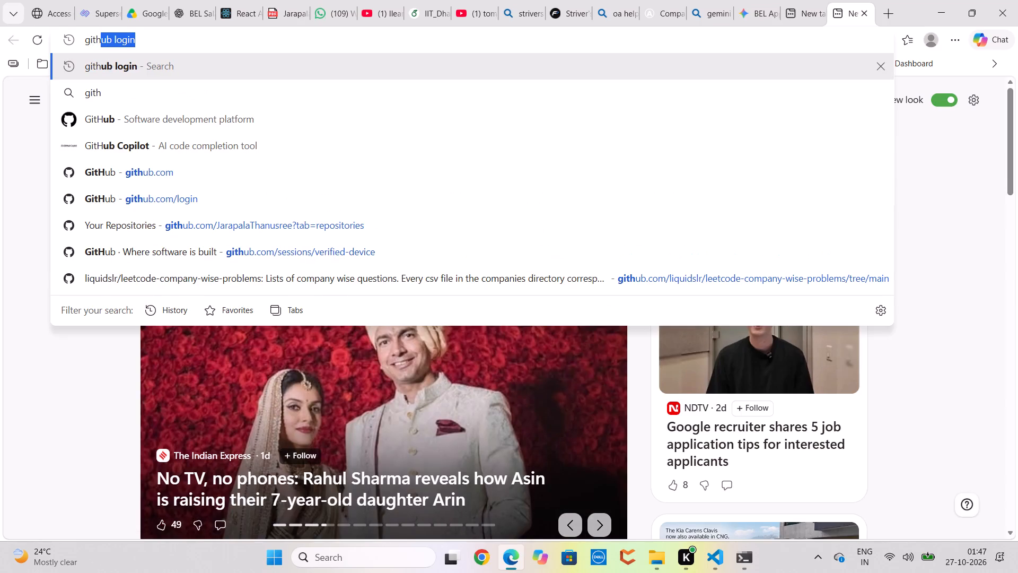
{"action": "key", "text": "BackSpace"}
{"action": "key", "text": "BackSpace"}
{"action": "key", "text": "BackSpace"}
{"action": "key", "text": "BackSpace"}
{"action": "key", "text": "BackSpace"}
{"action": "type", "text": "overleaf"}
{"action": "key", "text": "Return"}
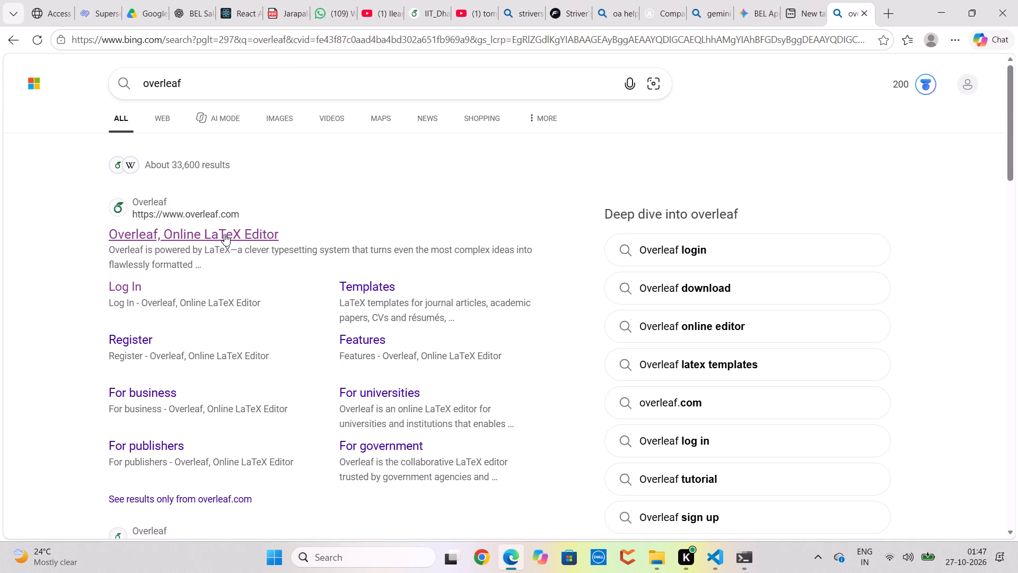
{"action": "left_click", "coordinate": [223, 233]}
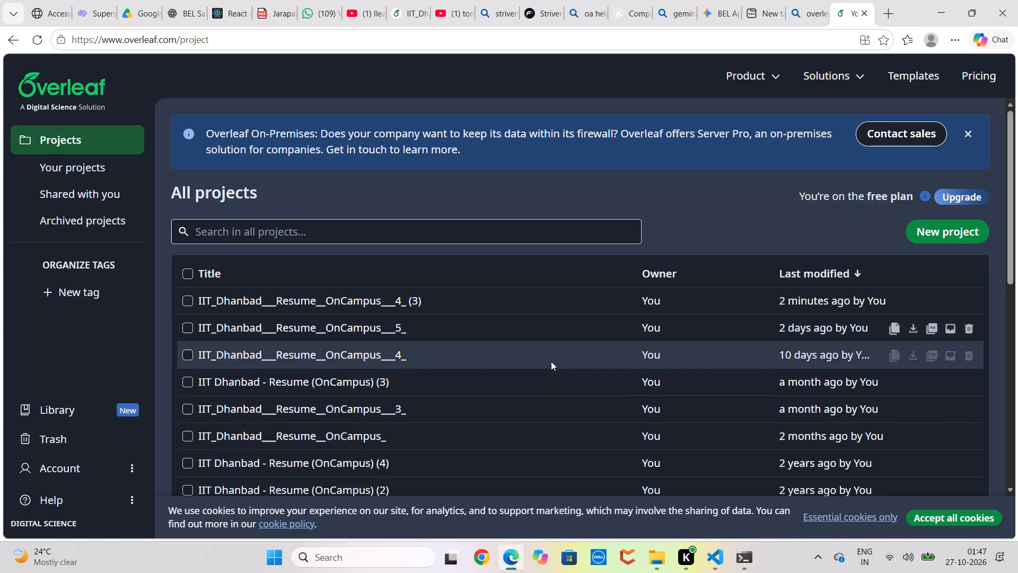
Open the IIT_Dhanbad___Resume__OnCampus___5_ project and examine the spacing commands in its source and its compiled one-page layout.
{"action": "scroll", "coordinate": [477, 435], "scroll_direction": "down", "scroll_amount": 1}
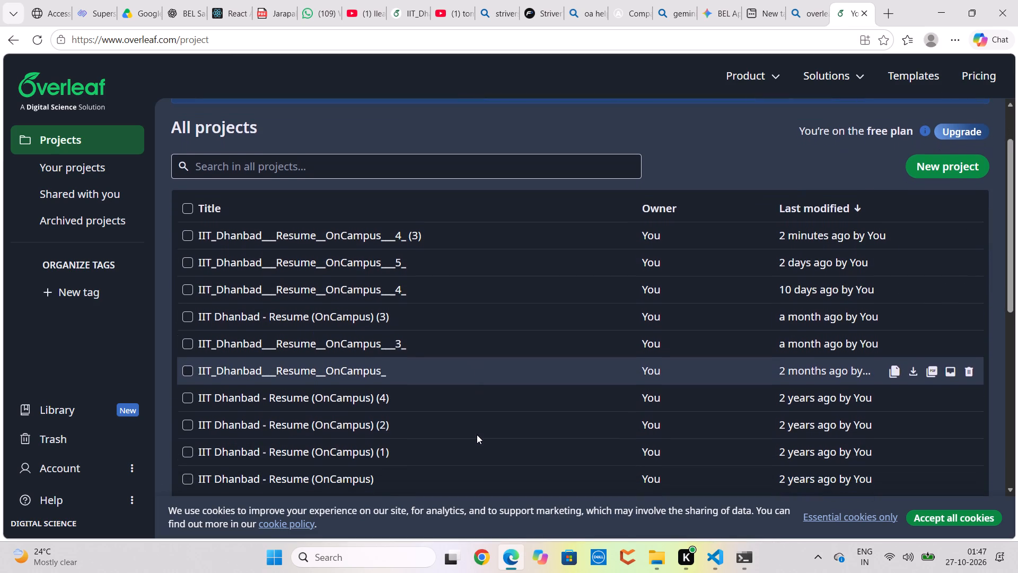
{"action": "scroll", "coordinate": [477, 435], "scroll_direction": "down", "scroll_amount": 1}
{"action": "double_click", "coordinate": [384, 256]}
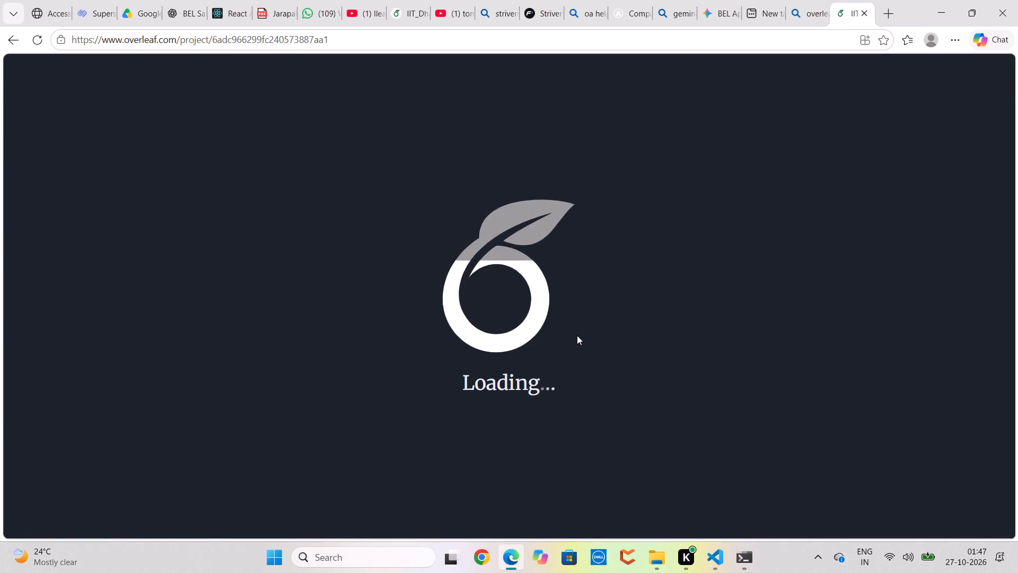
{"action": "scroll", "coordinate": [413, 297], "scroll_direction": "down", "scroll_amount": 2}
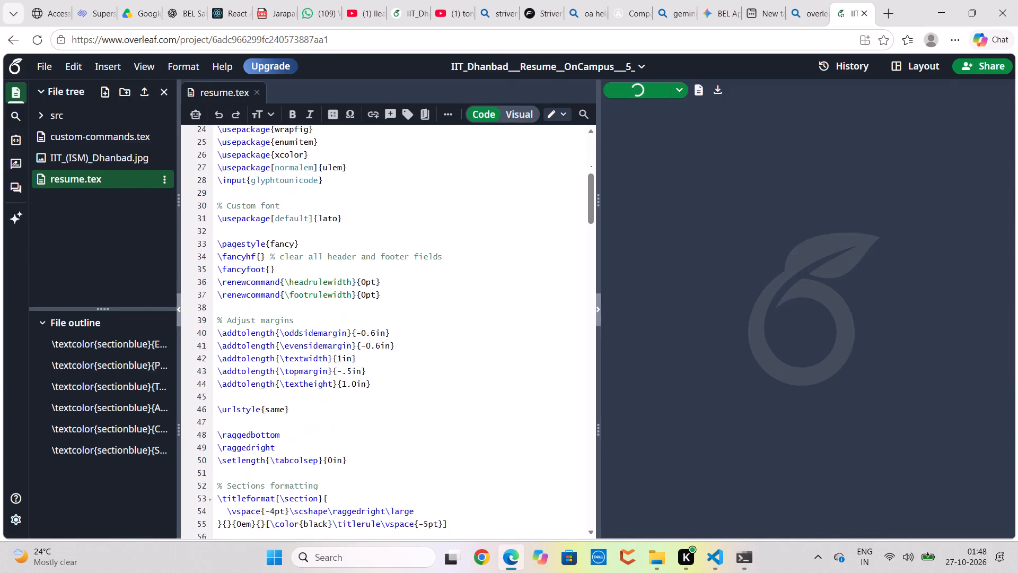
{"action": "scroll", "coordinate": [413, 297], "scroll_direction": "down", "scroll_amount": 10}
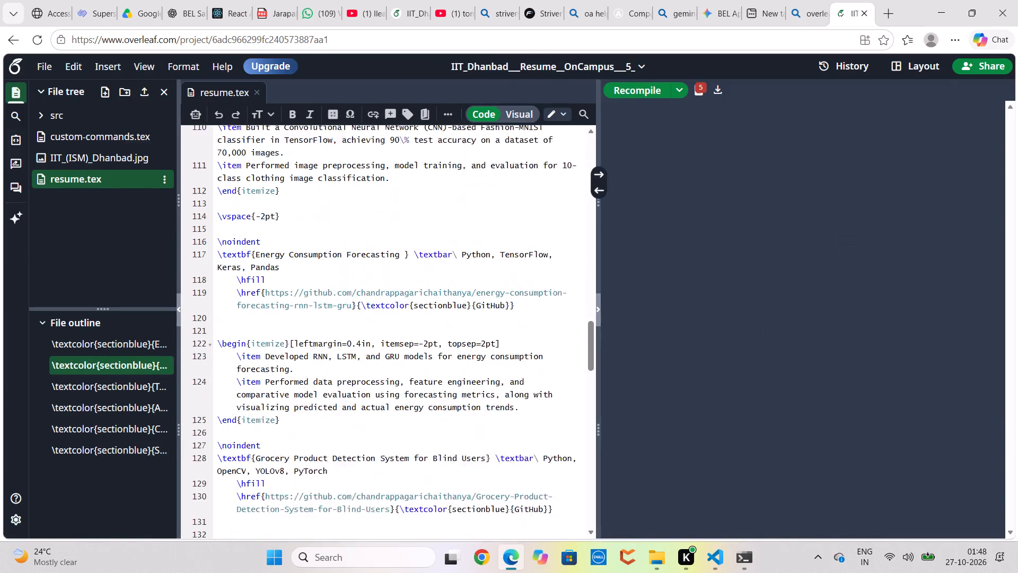
{"action": "scroll", "coordinate": [413, 297], "scroll_direction": "down", "scroll_amount": 5}
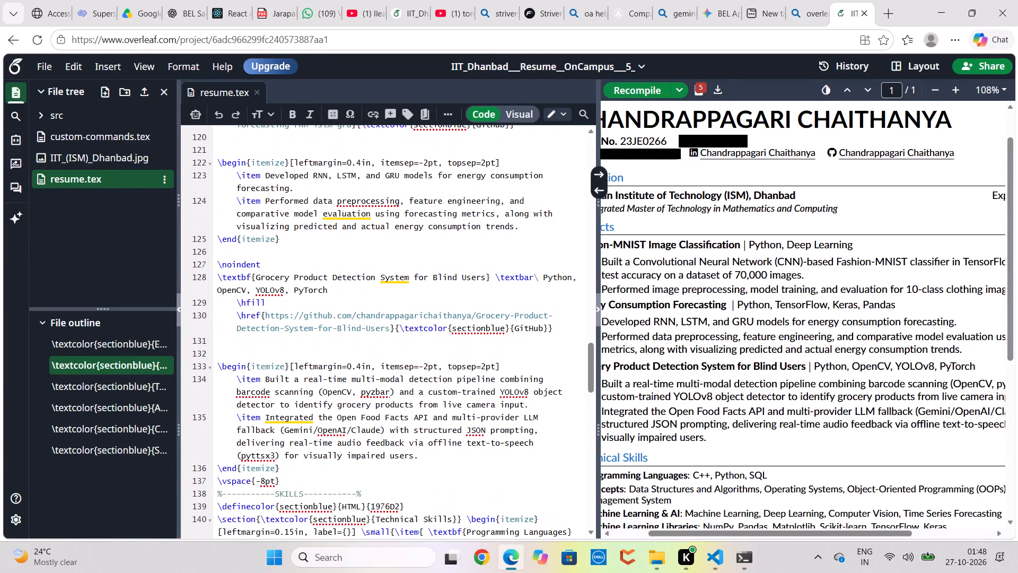
{"action": "scroll", "coordinate": [413, 297], "scroll_direction": "down", "scroll_amount": 1}
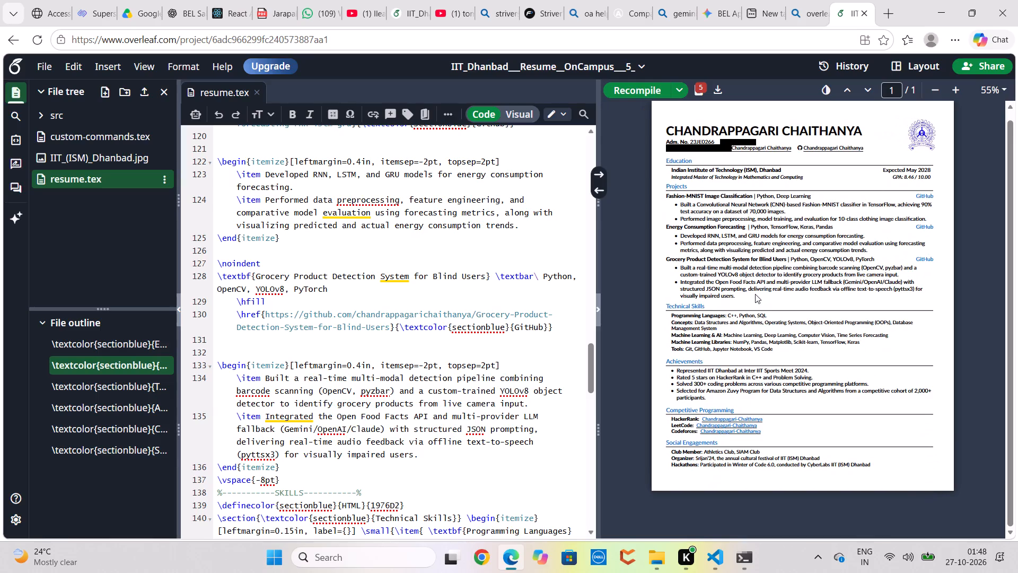
{"action": "scroll", "coordinate": [755, 294], "scroll_direction": "down", "scroll_amount": 1}
{"action": "scroll", "coordinate": [434, 442], "scroll_direction": "down", "scroll_amount": 1}
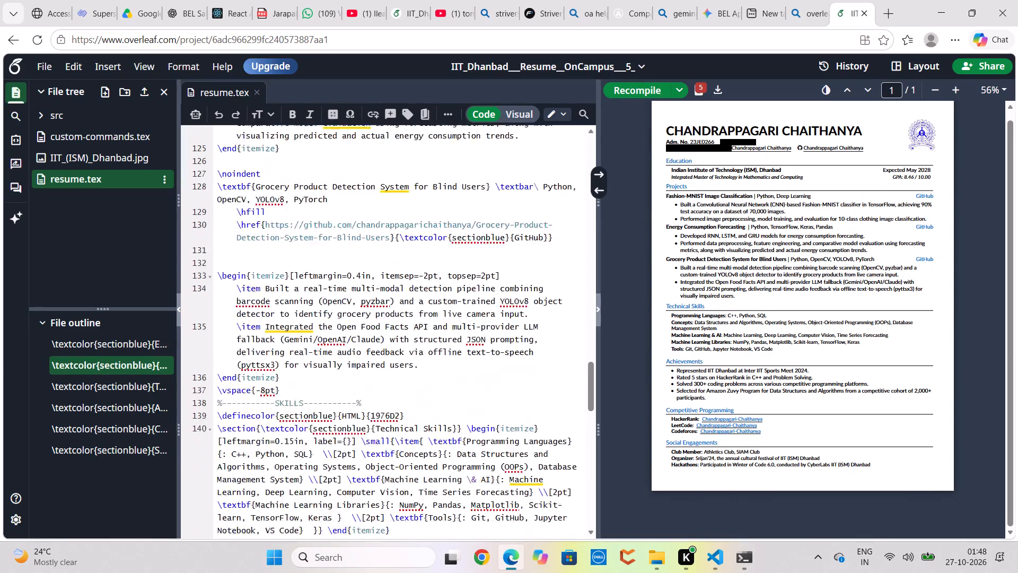
{"action": "scroll", "coordinate": [434, 442], "scroll_direction": "down", "scroll_amount": 5}
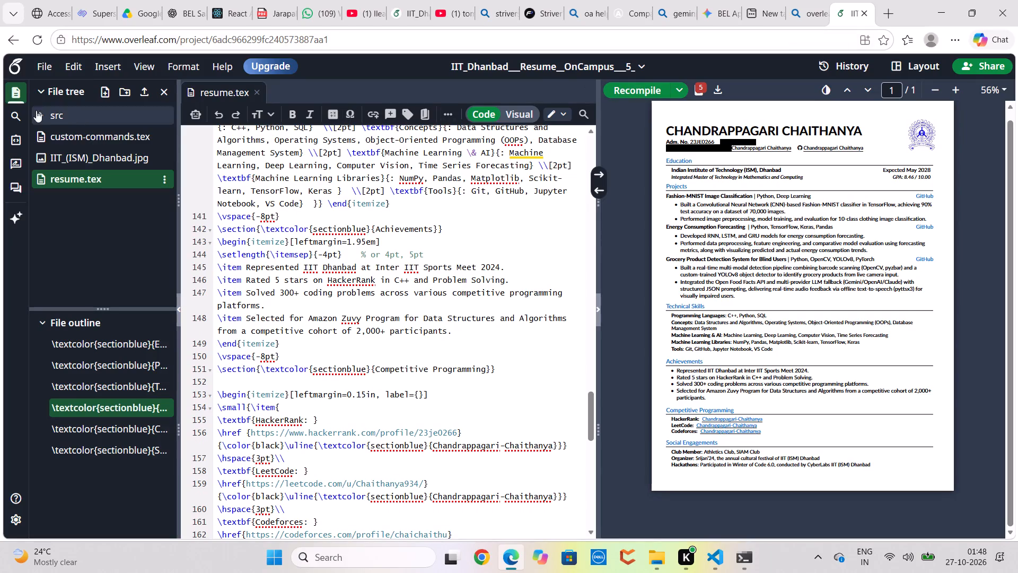
Open the IIT_Dhanbad___Resume__OnCampus___4_ project and copy the \vspace{-0.09cm} line after its Asynchronous FIFO entry.
{"action": "left_click", "coordinate": [11, 44]}
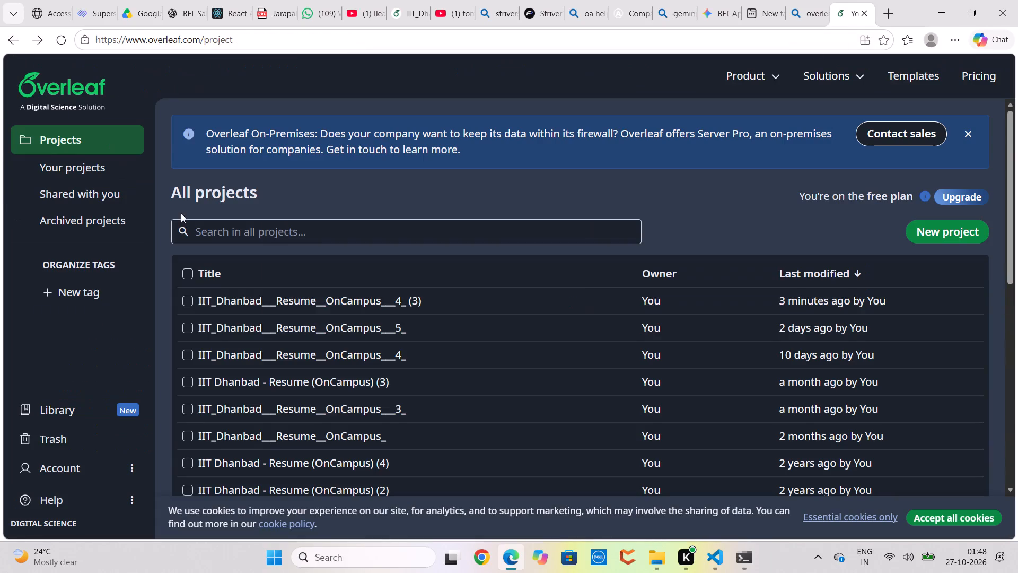
{"action": "double_click", "coordinate": [332, 348]}
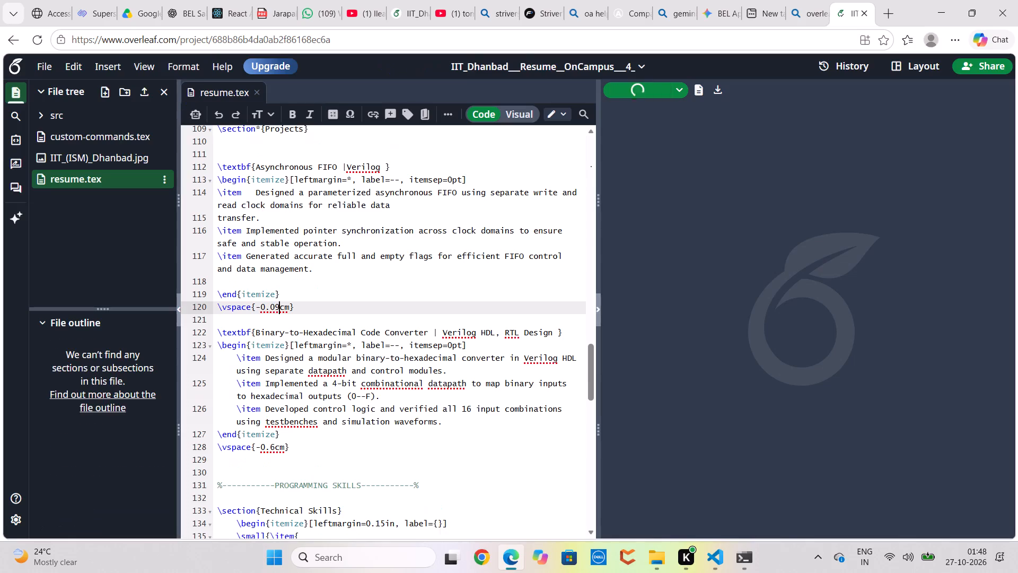
{"action": "left_click", "coordinate": [301, 308]}
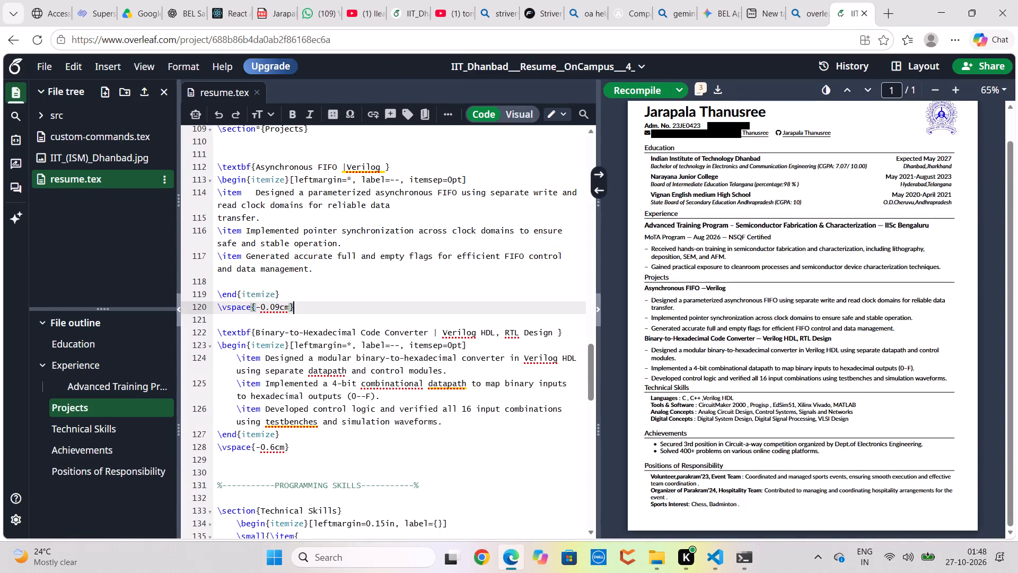
{"action": "left_click_drag", "start_coordinate": [307, 311], "coordinate": [215, 306]}
{"action": "key", "text": "ctrl+c"}
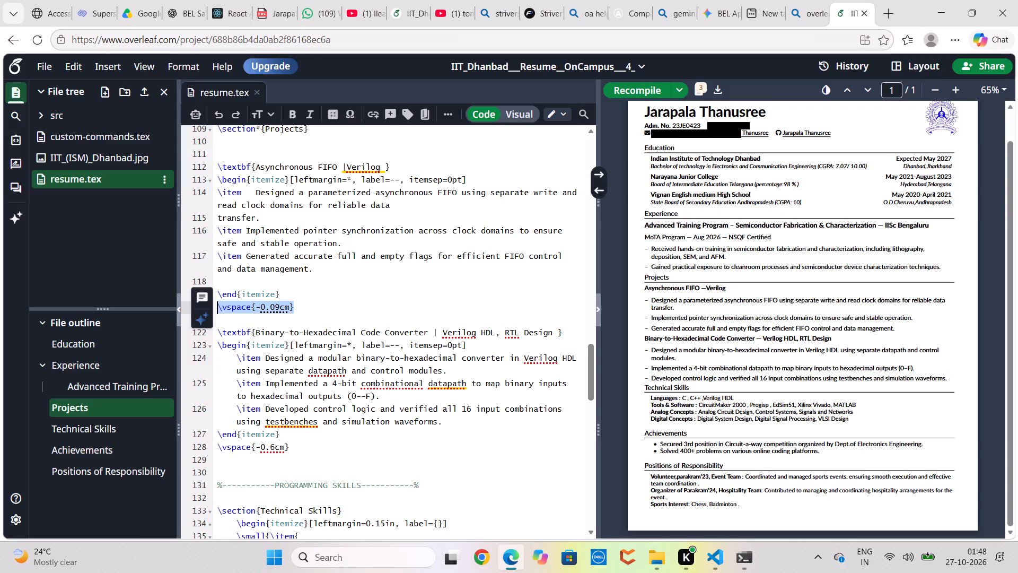
In the IIT_Dhanbad___Resume__OnCampus___4_ (3) project, paste the copied \vspace command above the Achievements section, set it to -0.5cm and recompile.
{"action": "left_click", "coordinate": [403, 11]}
{"action": "scroll", "coordinate": [429, 327], "scroll_direction": "up", "scroll_amount": 1}
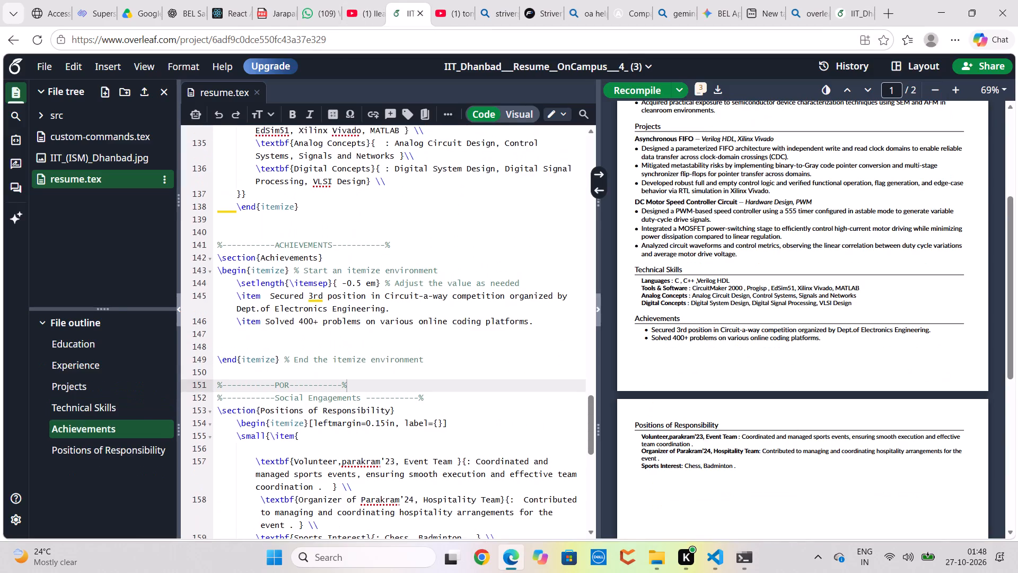
{"action": "scroll", "coordinate": [429, 327], "scroll_direction": "up", "scroll_amount": 1}
{"action": "scroll", "coordinate": [800, 192], "scroll_direction": "right", "scroll_amount": 1}
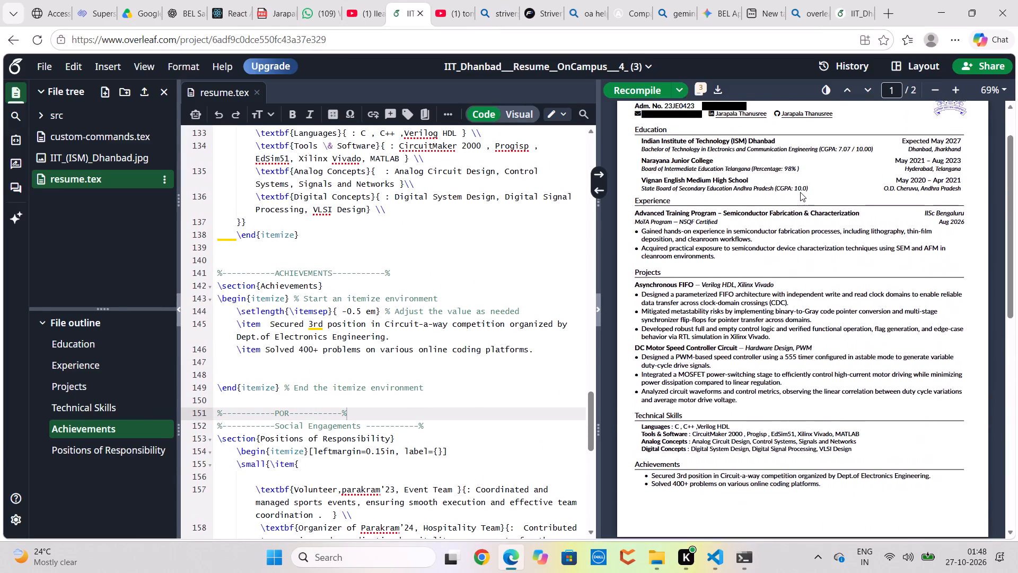
{"action": "scroll", "coordinate": [800, 192], "scroll_direction": "right", "scroll_amount": 1}
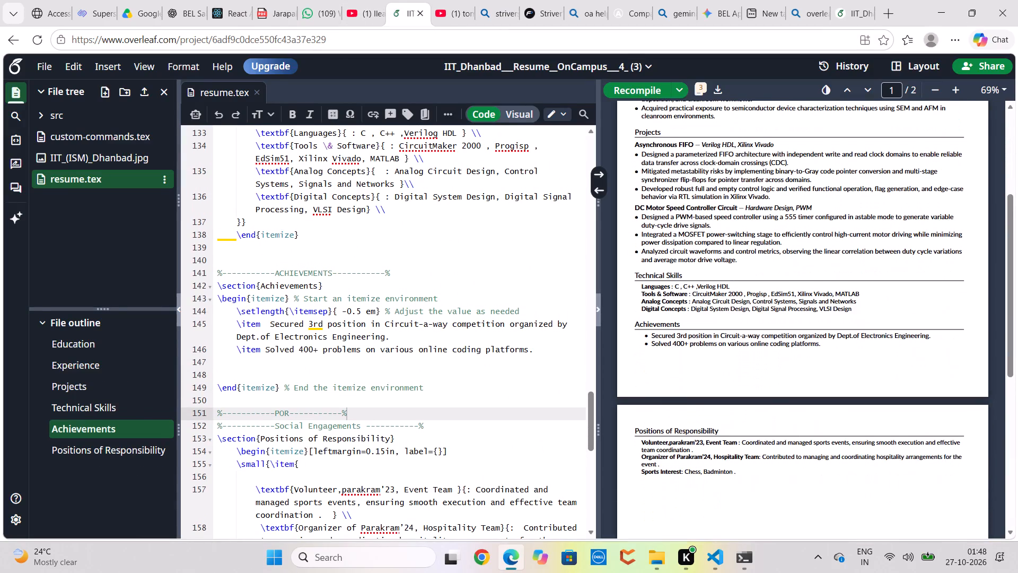
{"action": "left_click", "coordinate": [252, 262]}
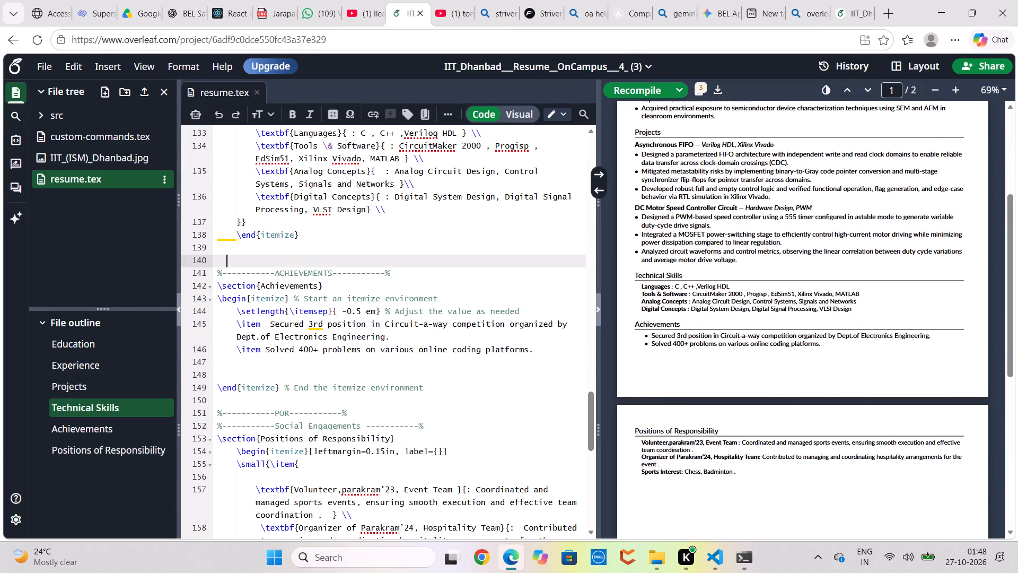
{"action": "key", "text": "ctrl+v"}
{"action": "left_click", "coordinate": [290, 259]}
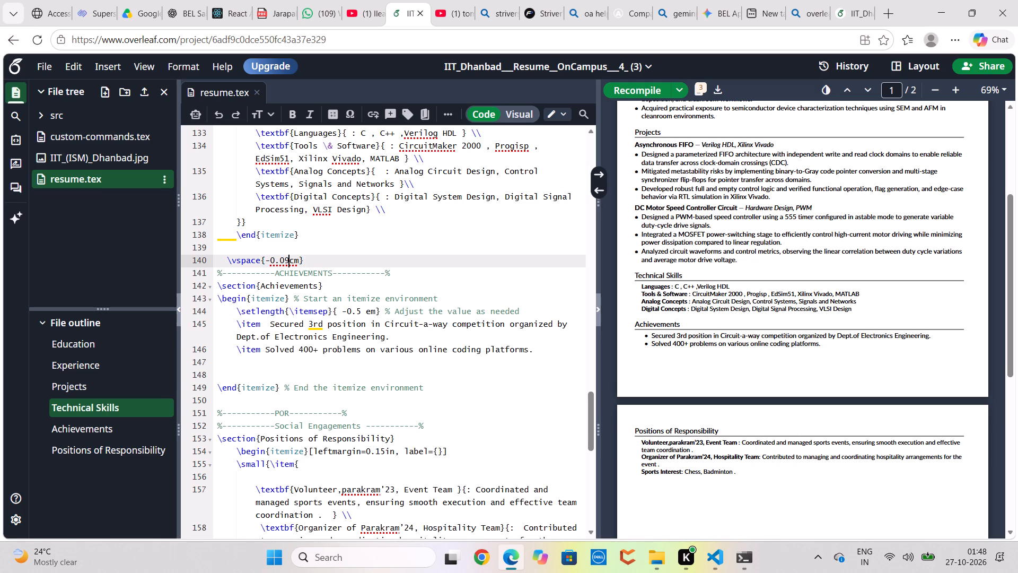
{"action": "key", "text": "BackSpace"}
{"action": "key", "text": "BackSpace"}
{"action": "key", "text": "BackSpace"}
{"action": "key", "text": "BackSpace"}
{"action": "key", "text": "5"}
{"action": "key", "text": "BackSpace"}
{"action": "type", "text": "0.5"}
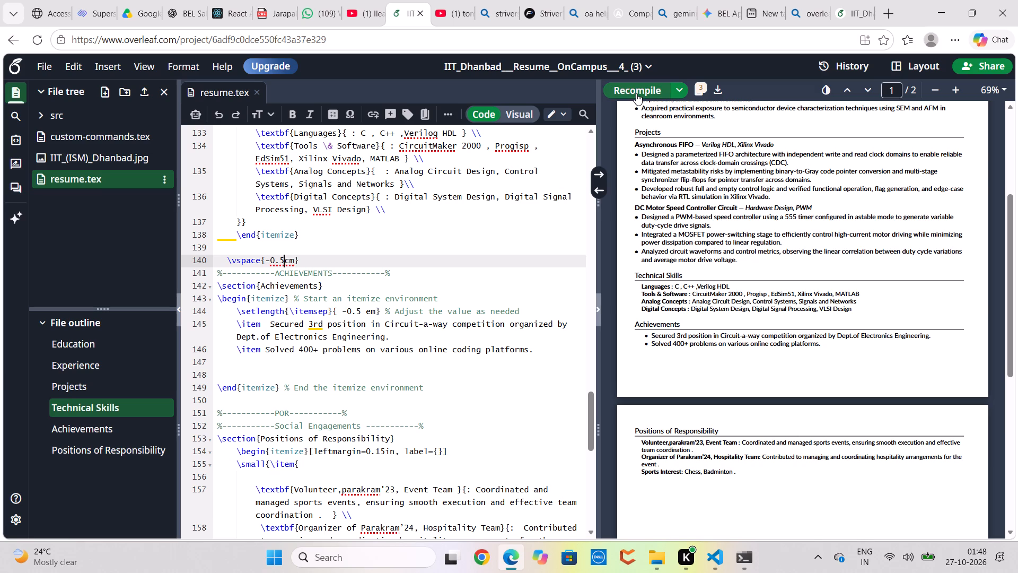
{"action": "left_click", "coordinate": [636, 93]}
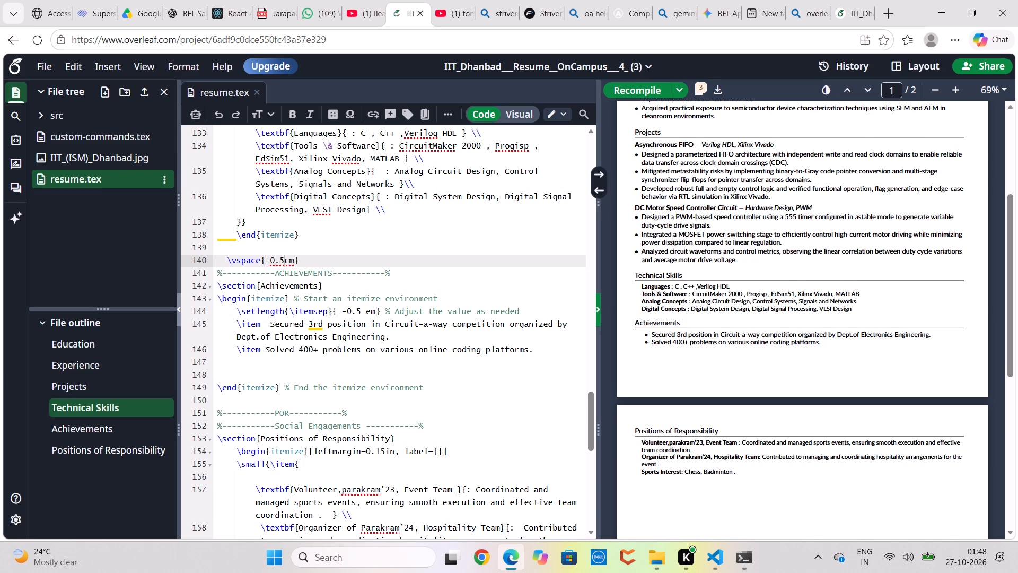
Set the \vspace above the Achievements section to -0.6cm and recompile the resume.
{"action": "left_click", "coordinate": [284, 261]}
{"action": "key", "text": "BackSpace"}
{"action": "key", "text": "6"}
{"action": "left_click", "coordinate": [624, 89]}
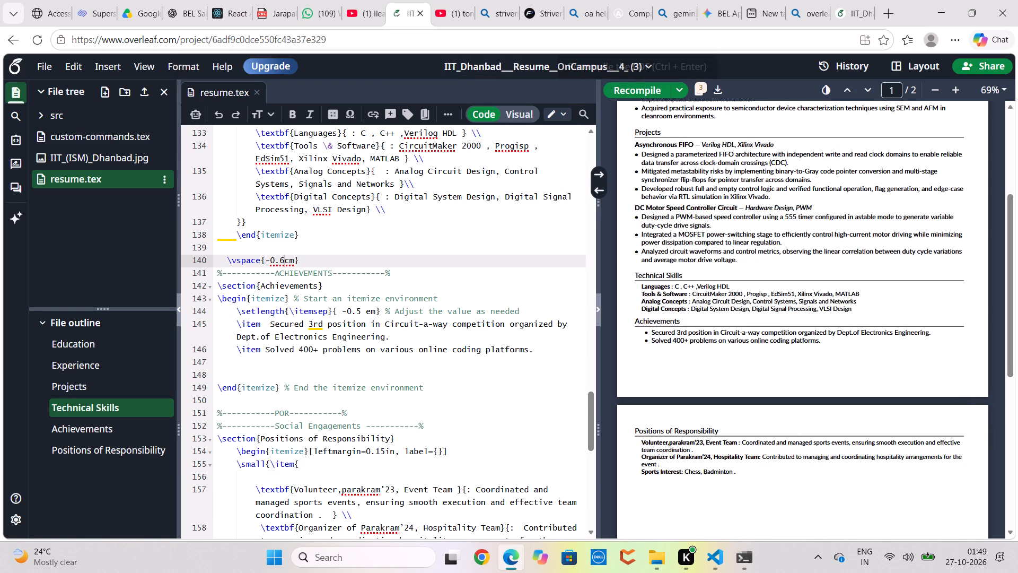
Set the \vspace above the Achievements section to -0.8cm and recompile the resume.
{"action": "left_click", "coordinate": [285, 261]}
{"action": "key", "text": "BackSpace"}
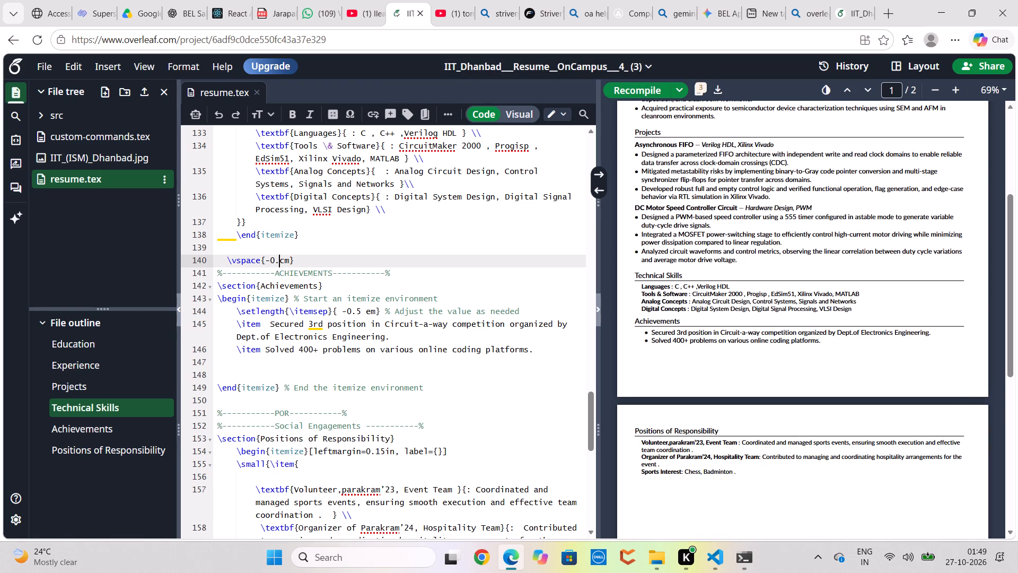
{"action": "key", "text": "8"}
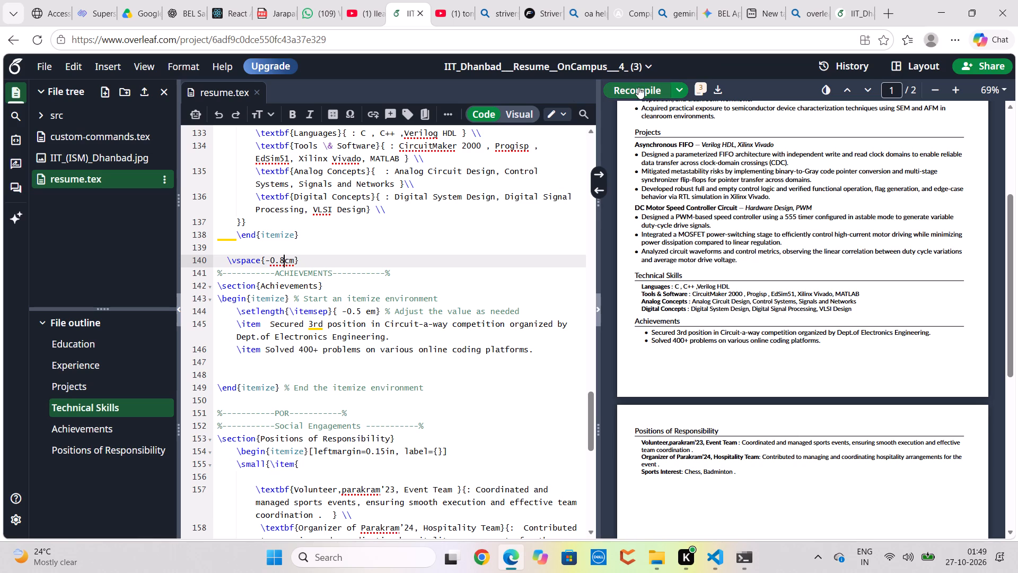
{"action": "left_click", "coordinate": [638, 87]}
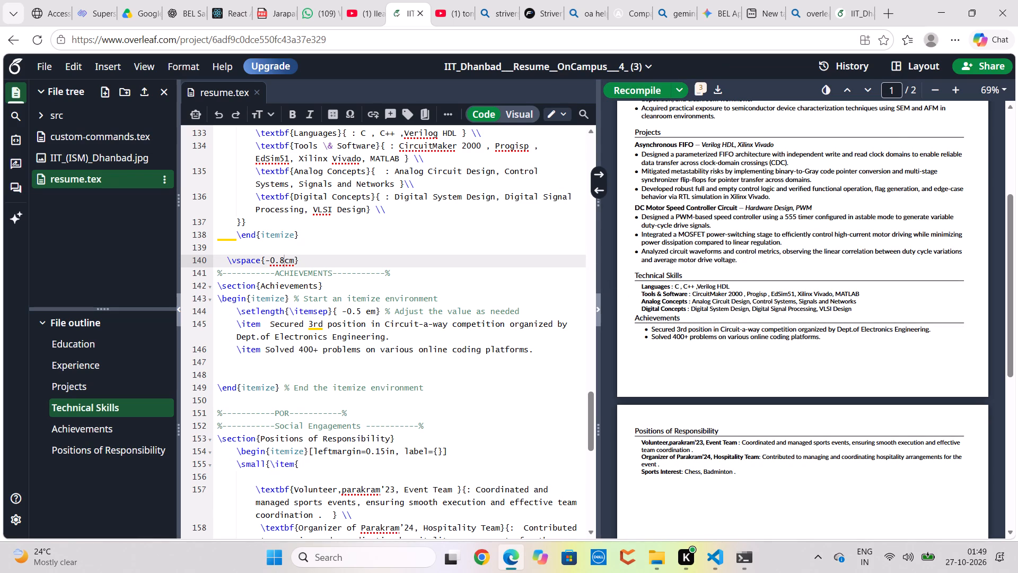
{"action": "scroll", "coordinate": [376, 276], "scroll_direction": "up", "scroll_amount": 3}
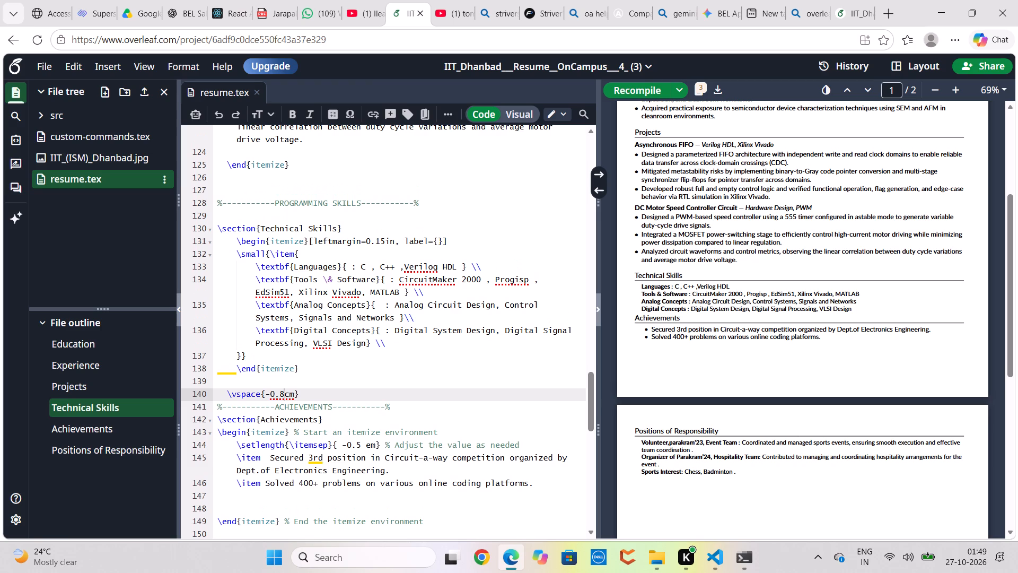
Copy the \vspace line above Achievements, paste it above the Programming Skills comment, set the copy to -0.5cm and recompile.
{"action": "left_click_drag", "start_coordinate": [310, 394], "coordinate": [225, 399]}
{"action": "key", "text": "ctrl+c"}
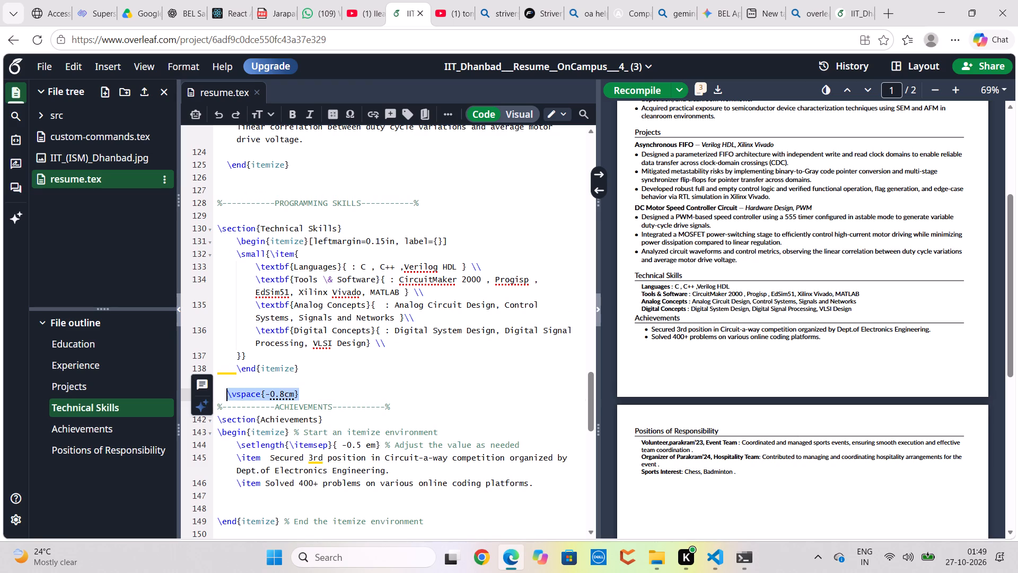
{"action": "left_click", "coordinate": [254, 185]}
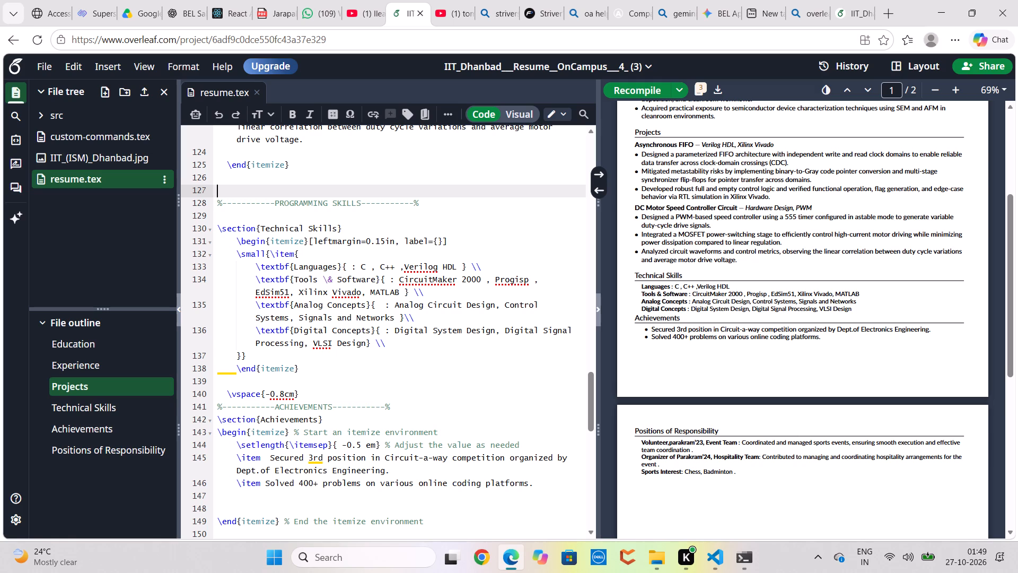
{"action": "key", "text": "ctrl+v"}
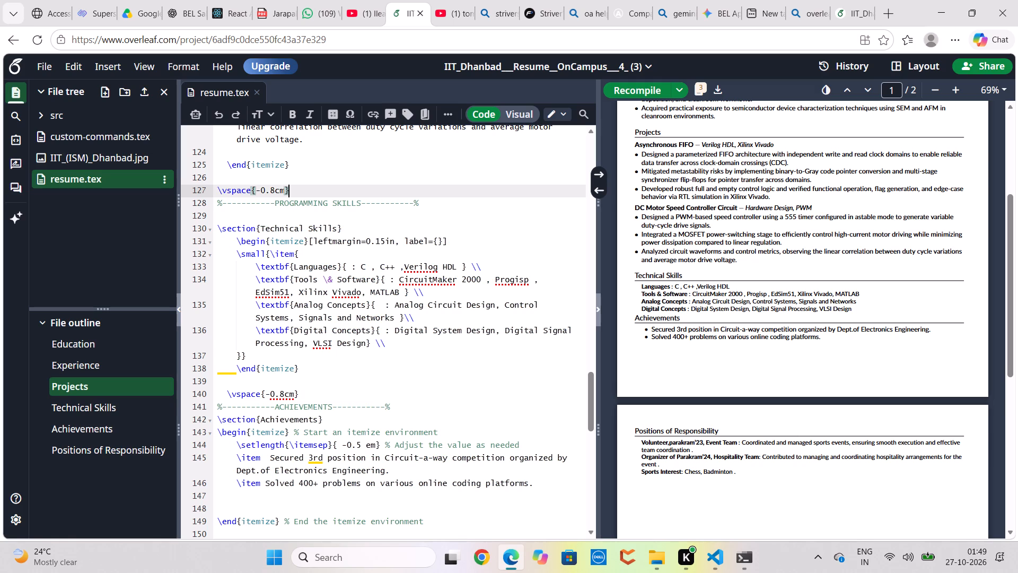
{"action": "left_click", "coordinate": [273, 187]}
{"action": "key", "text": "Right"}
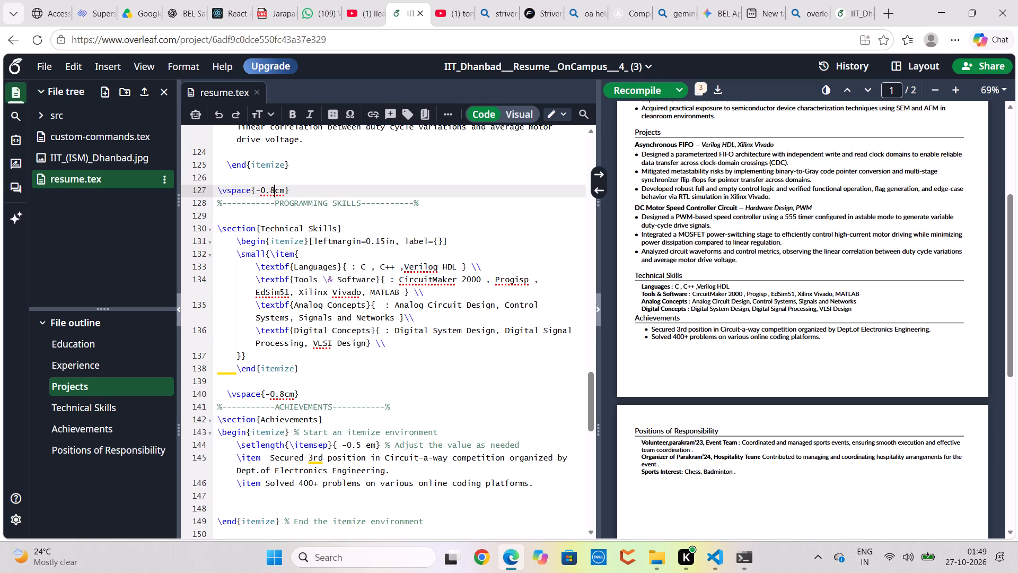
{"action": "key", "text": "BackSpace"}
{"action": "key", "text": "5"}
{"action": "left_click", "coordinate": [636, 88]}
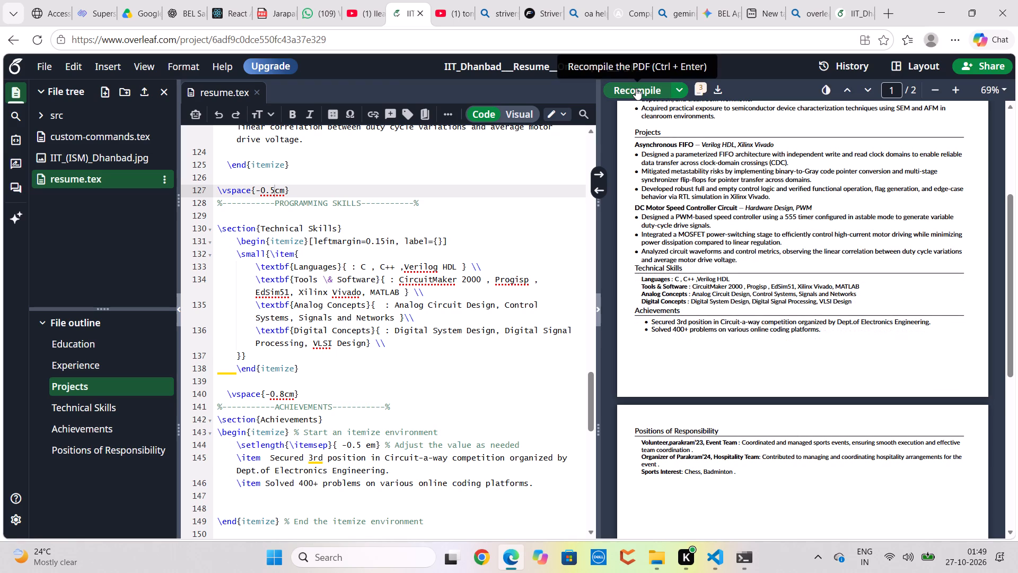
Set the \vspace above the Technical Skills section to -0.4cm and recompile the resume.
{"action": "left_click", "coordinate": [275, 188]}
{"action": "key", "text": "BackSpace"}
{"action": "key", "text": "4"}
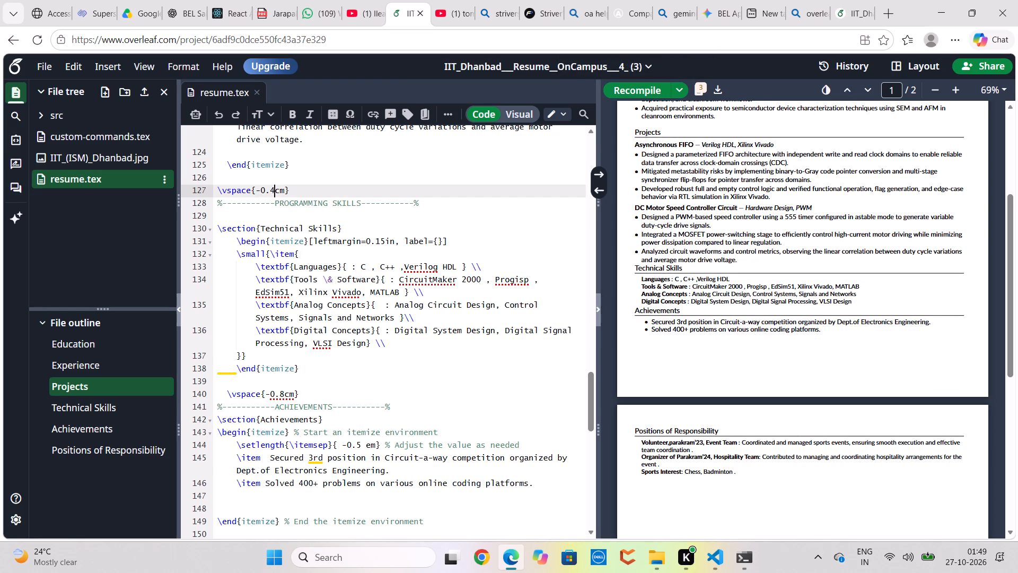
{"action": "left_click", "coordinate": [634, 90]}
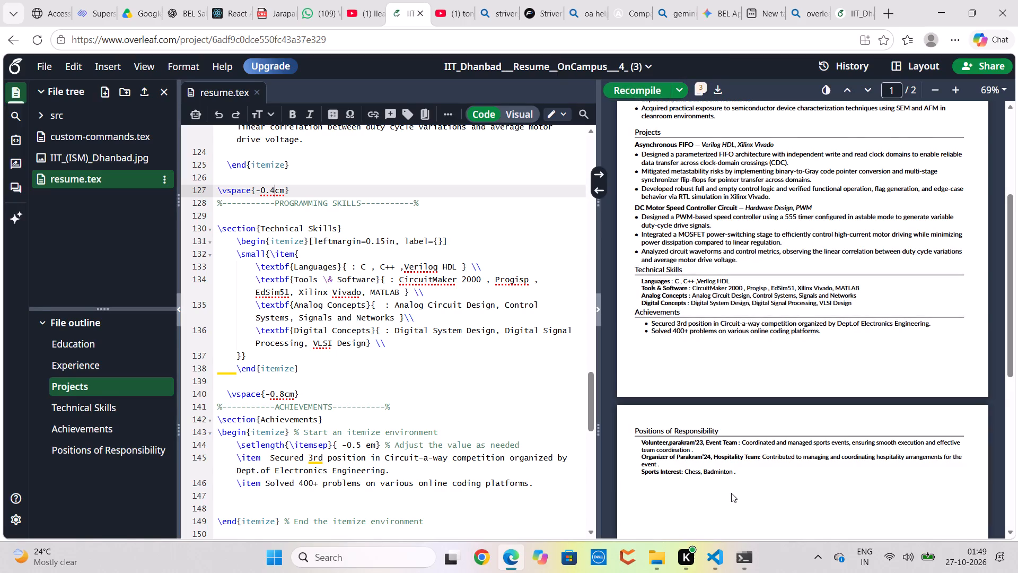
Paste the copied \vspace command on the empty line after the Experience list, set it to -0.6cm and recompile.
{"action": "scroll", "coordinate": [731, 493], "scroll_direction": "up", "scroll_amount": 1}
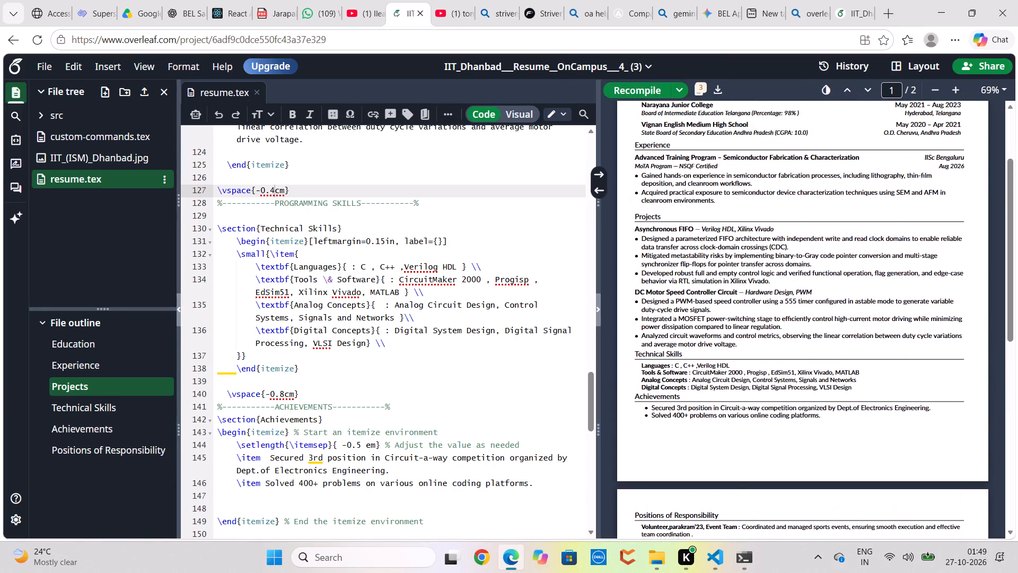
{"action": "scroll", "coordinate": [675, 372], "scroll_direction": "up", "scroll_amount": 1}
{"action": "scroll", "coordinate": [480, 265], "scroll_direction": "up", "scroll_amount": 3}
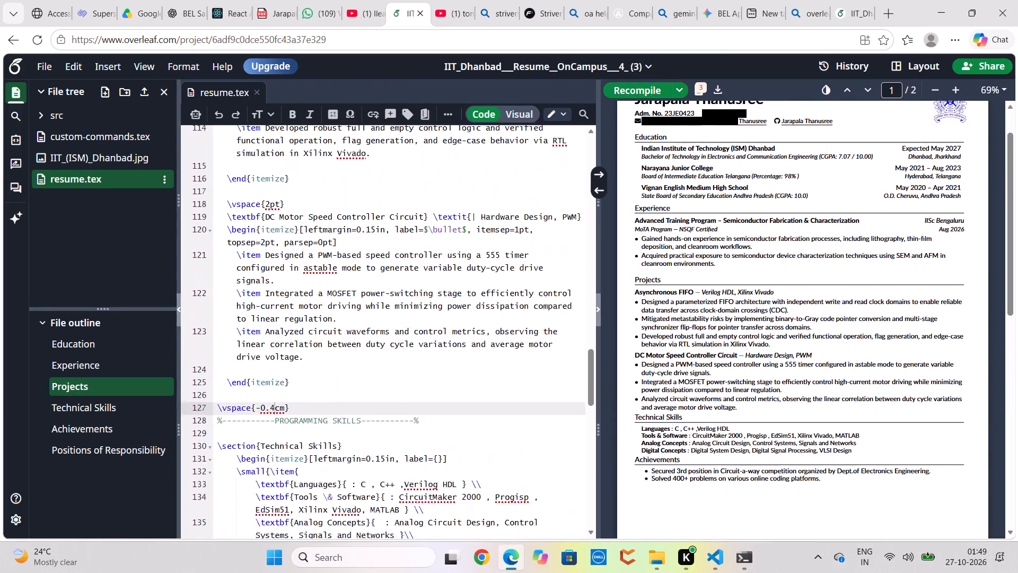
{"action": "scroll", "coordinate": [480, 265], "scroll_direction": "up", "scroll_amount": 2}
{"action": "scroll", "coordinate": [480, 265], "scroll_direction": "down", "scroll_amount": 1}
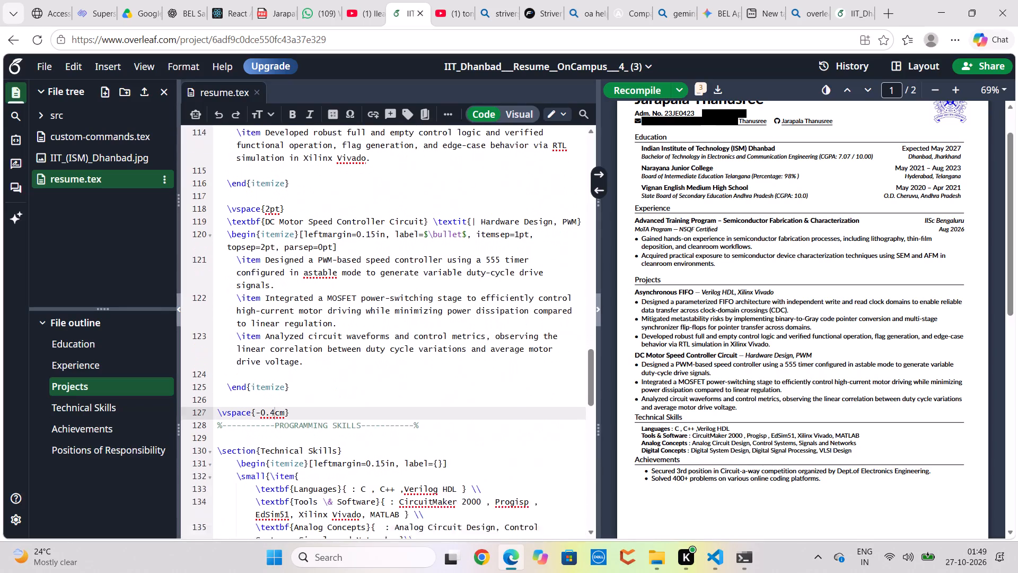
{"action": "scroll", "coordinate": [480, 265], "scroll_direction": "down", "scroll_amount": 1}
{"action": "scroll", "coordinate": [317, 265], "scroll_direction": "up", "scroll_amount": 4}
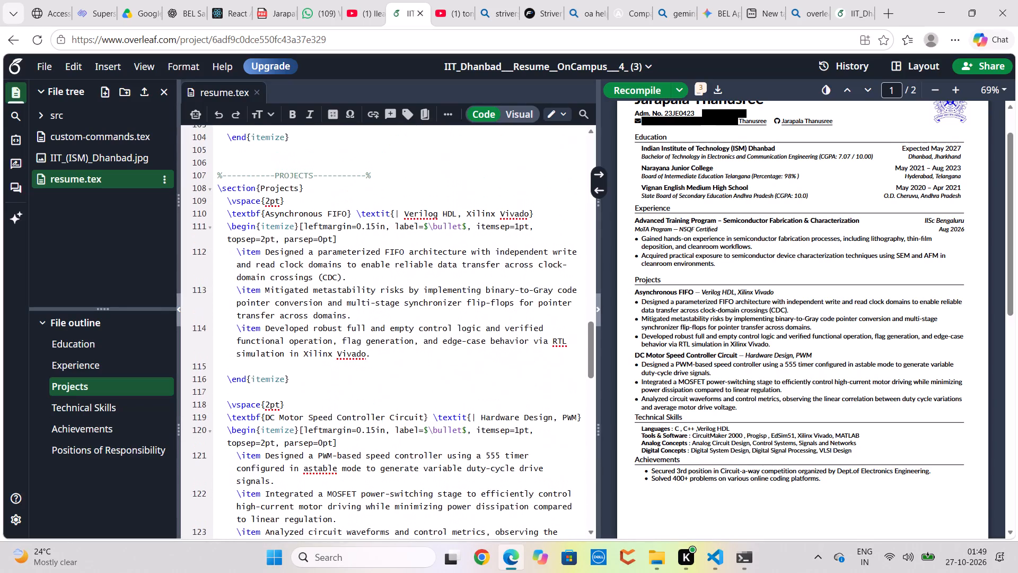
{"action": "scroll", "coordinate": [317, 265], "scroll_direction": "up", "scroll_amount": 1}
{"action": "left_click", "coordinate": [263, 201]}
{"action": "key", "text": "ctrl+v"}
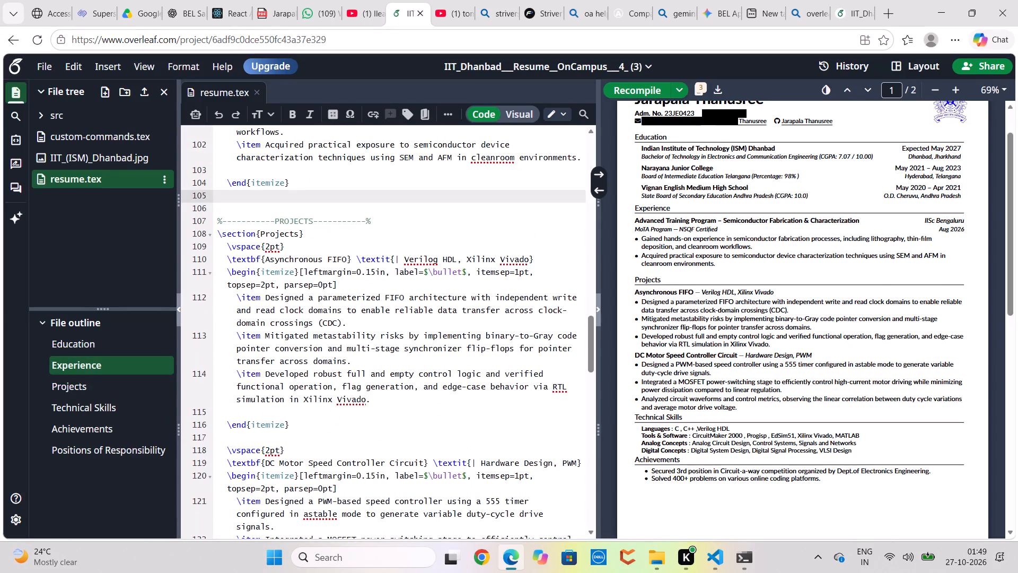
{"action": "left_click", "coordinate": [275, 197]}
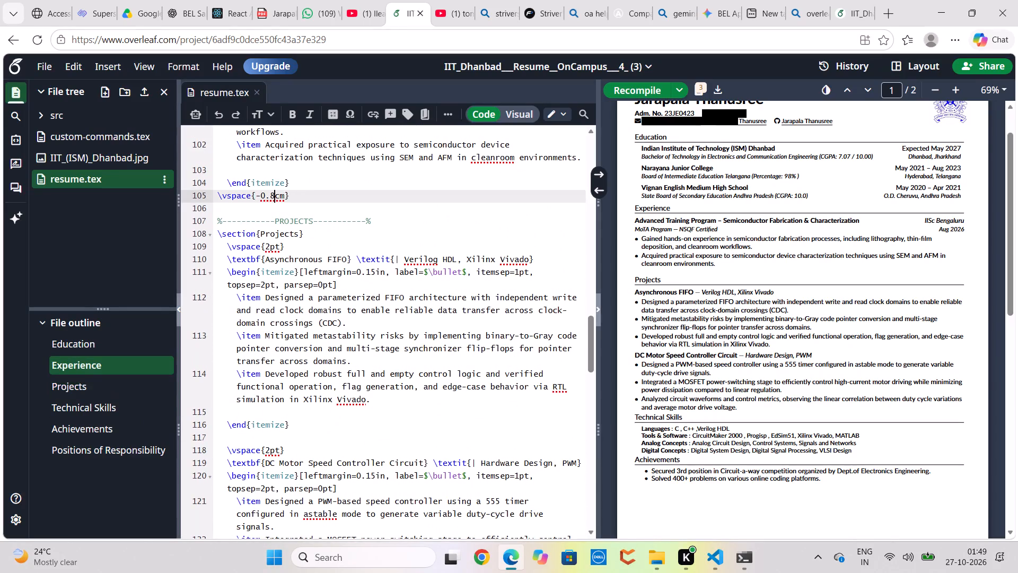
{"action": "key", "text": "BackSpace"}
{"action": "key", "text": "6"}
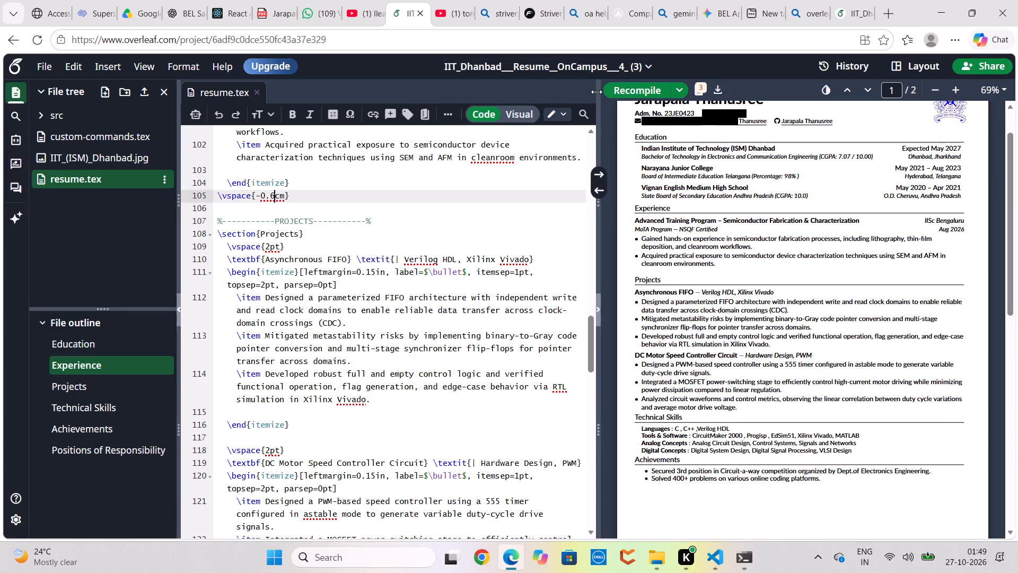
{"action": "left_click", "coordinate": [625, 90]}
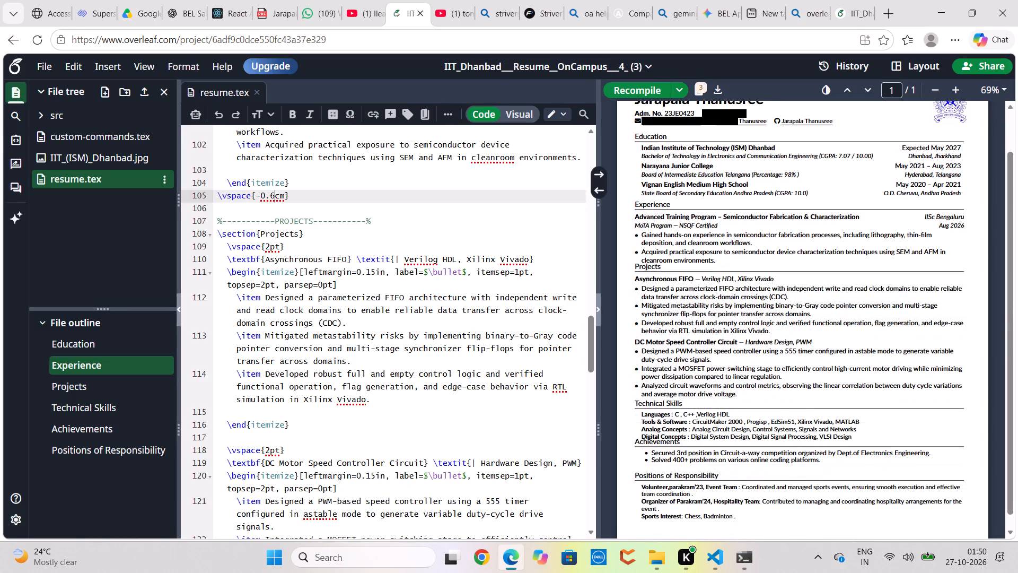
Set the \vspace above the Projects section to -0.5cm and recompile the resume.
{"action": "scroll", "coordinate": [748, 463], "scroll_direction": "down", "scroll_amount": 2}
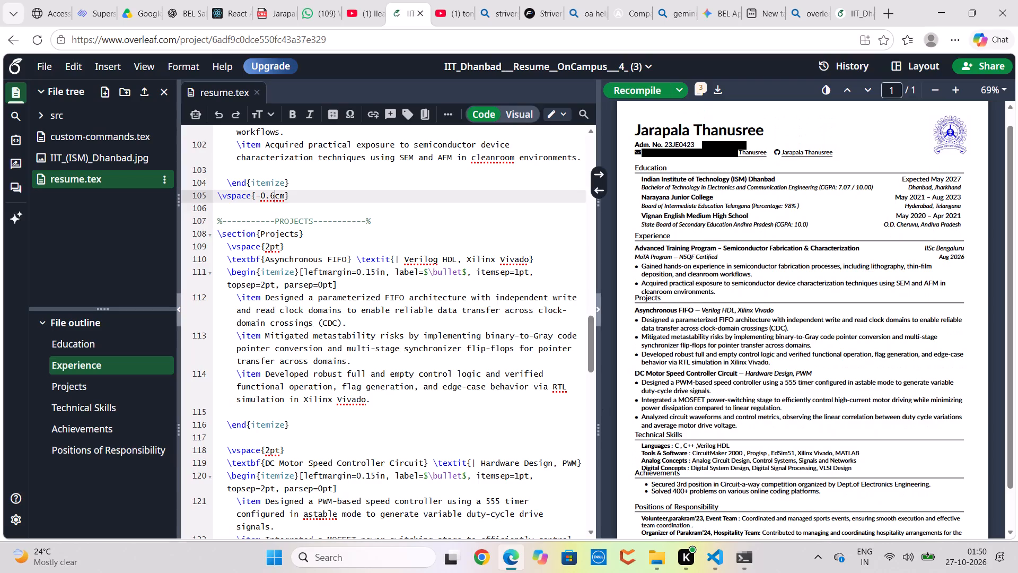
{"action": "left_click", "coordinate": [276, 195]}
{"action": "key", "text": "BackSpace"}
{"action": "key", "text": "5"}
{"action": "left_click", "coordinate": [614, 91]}
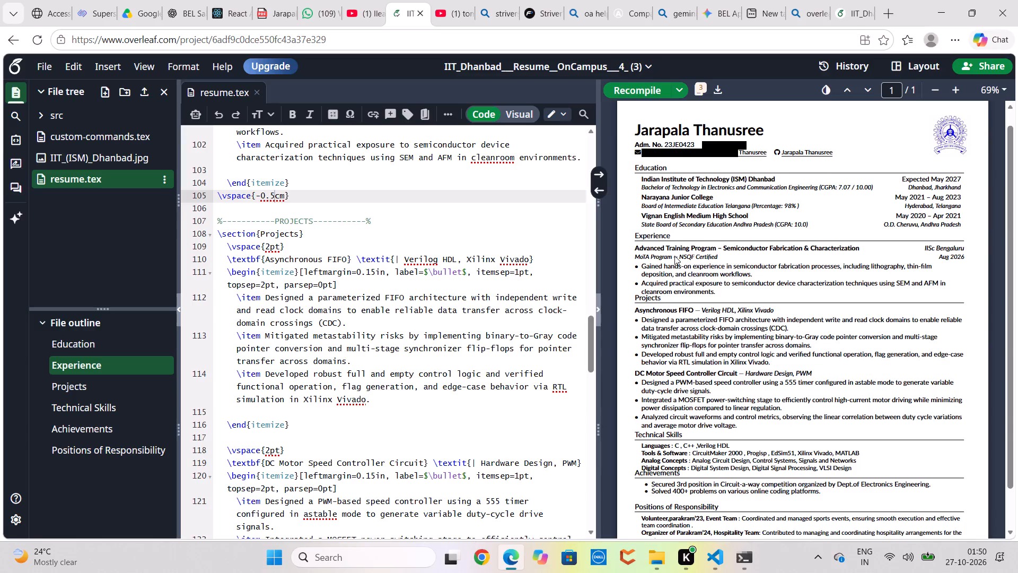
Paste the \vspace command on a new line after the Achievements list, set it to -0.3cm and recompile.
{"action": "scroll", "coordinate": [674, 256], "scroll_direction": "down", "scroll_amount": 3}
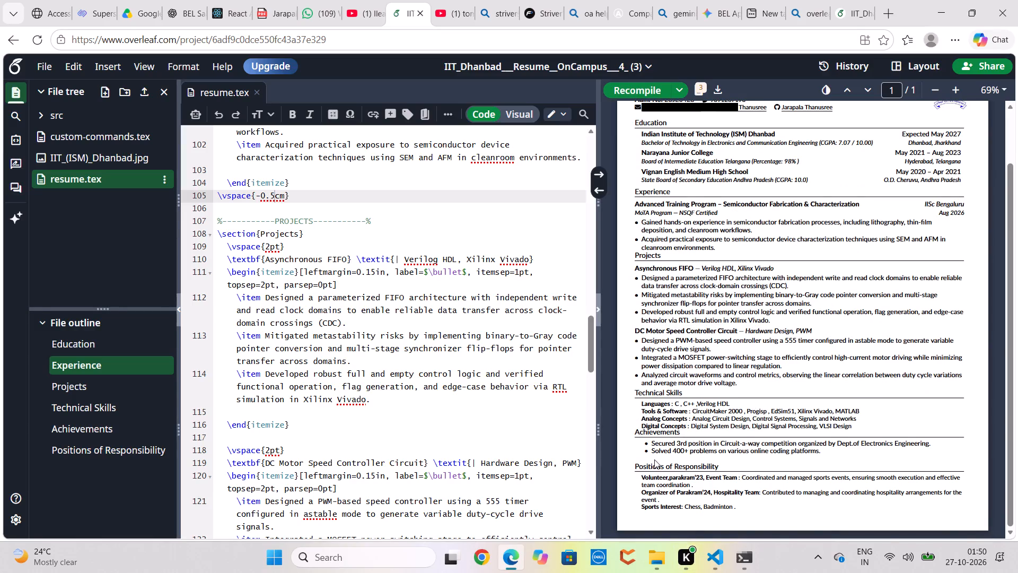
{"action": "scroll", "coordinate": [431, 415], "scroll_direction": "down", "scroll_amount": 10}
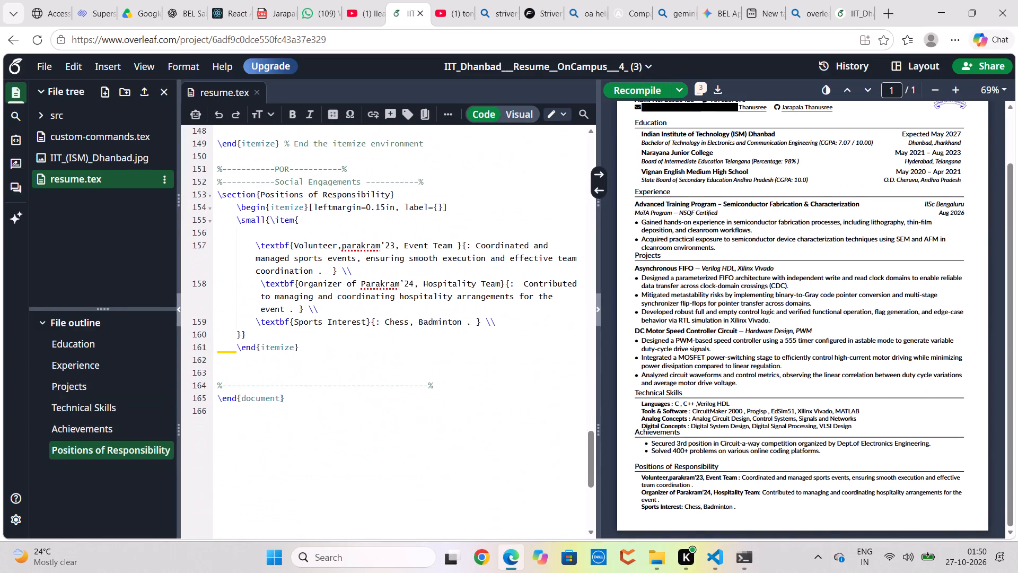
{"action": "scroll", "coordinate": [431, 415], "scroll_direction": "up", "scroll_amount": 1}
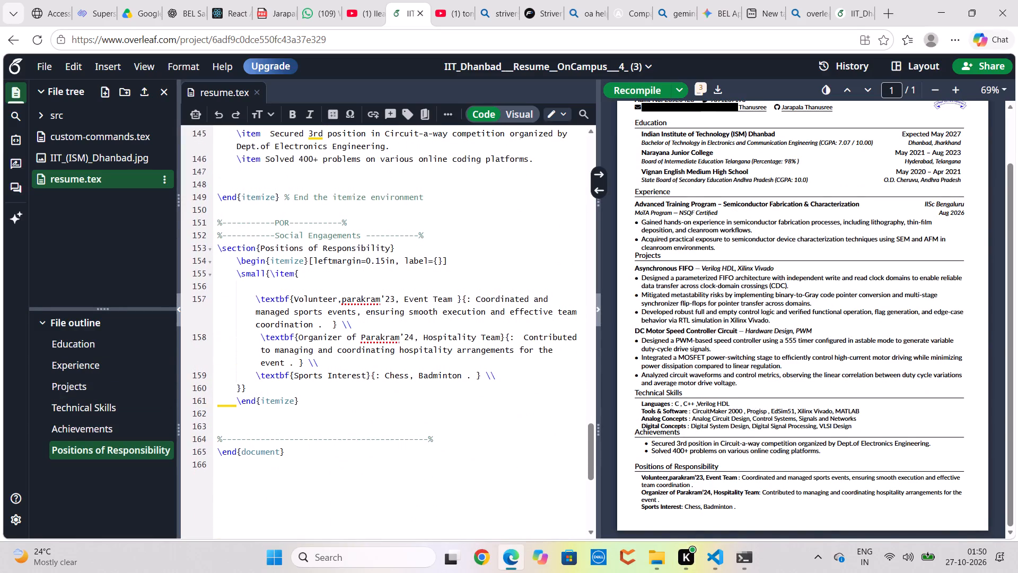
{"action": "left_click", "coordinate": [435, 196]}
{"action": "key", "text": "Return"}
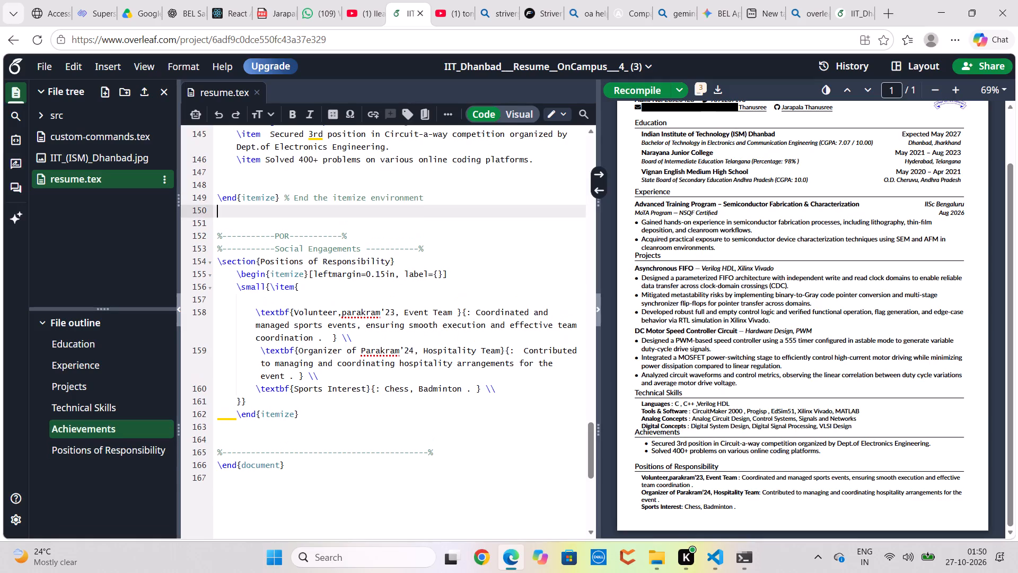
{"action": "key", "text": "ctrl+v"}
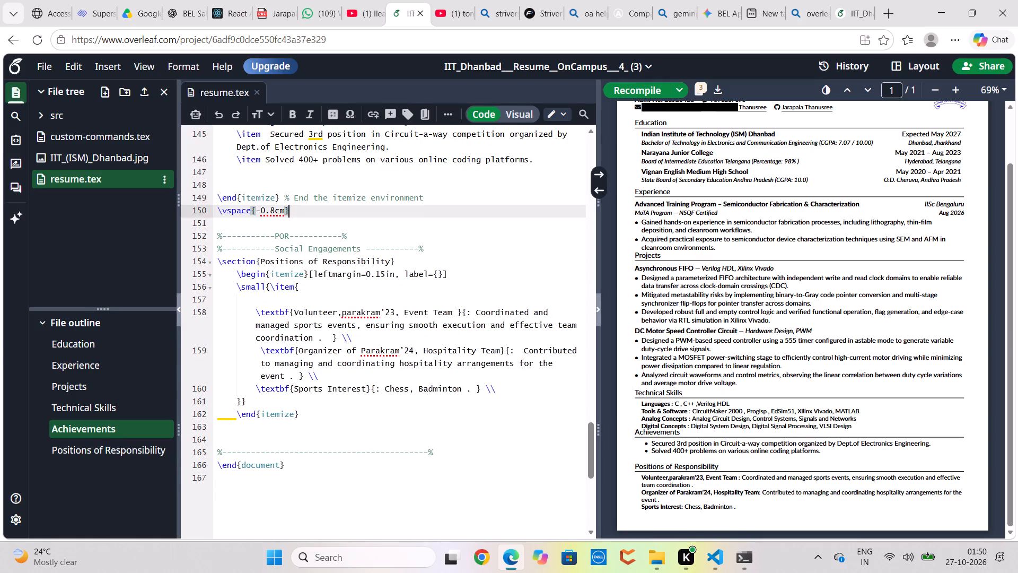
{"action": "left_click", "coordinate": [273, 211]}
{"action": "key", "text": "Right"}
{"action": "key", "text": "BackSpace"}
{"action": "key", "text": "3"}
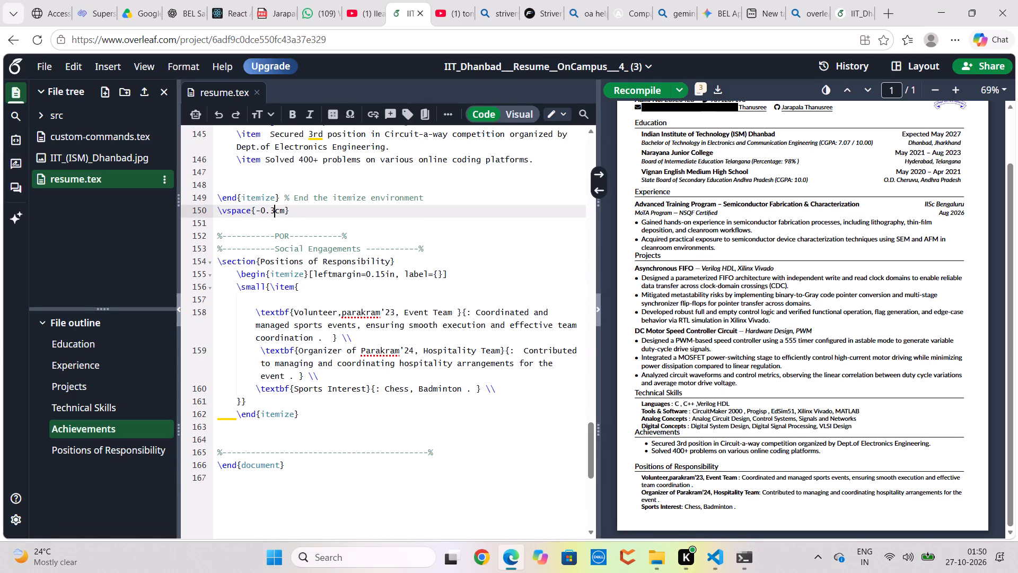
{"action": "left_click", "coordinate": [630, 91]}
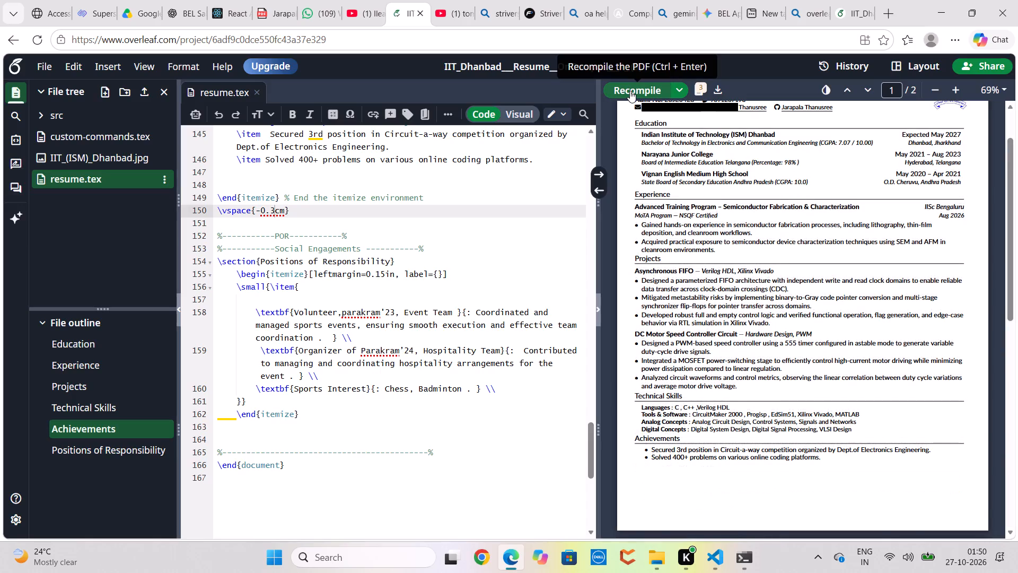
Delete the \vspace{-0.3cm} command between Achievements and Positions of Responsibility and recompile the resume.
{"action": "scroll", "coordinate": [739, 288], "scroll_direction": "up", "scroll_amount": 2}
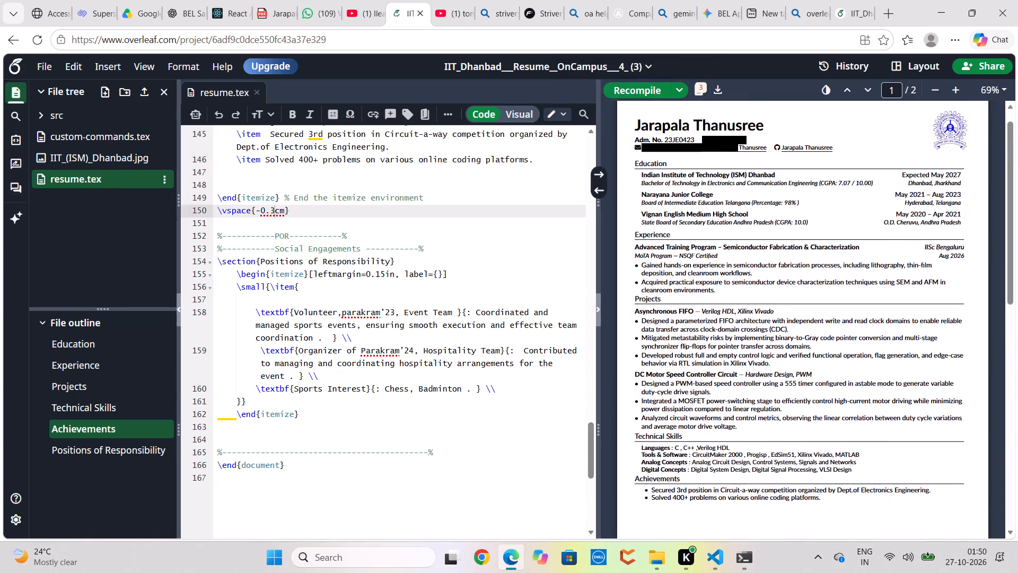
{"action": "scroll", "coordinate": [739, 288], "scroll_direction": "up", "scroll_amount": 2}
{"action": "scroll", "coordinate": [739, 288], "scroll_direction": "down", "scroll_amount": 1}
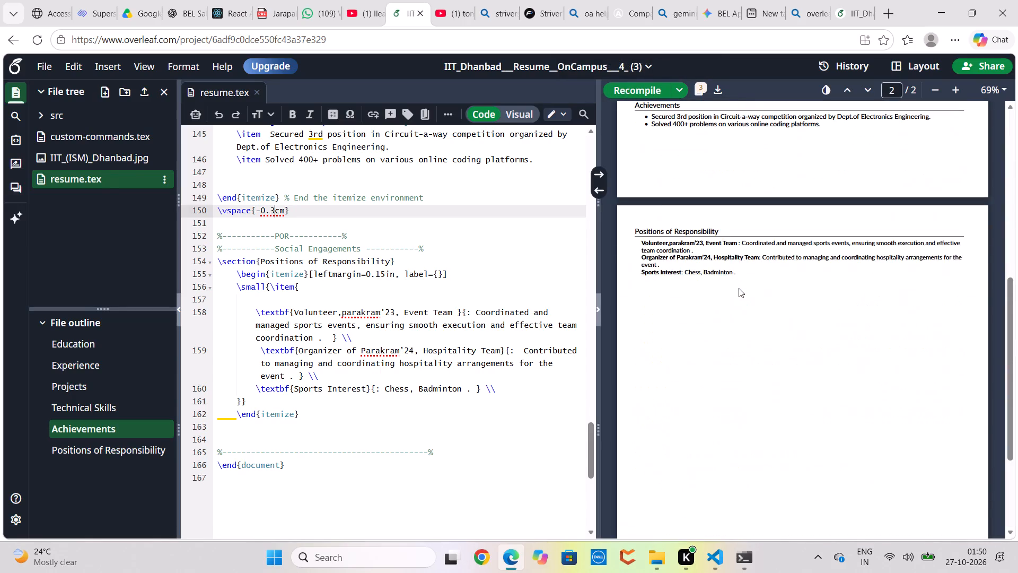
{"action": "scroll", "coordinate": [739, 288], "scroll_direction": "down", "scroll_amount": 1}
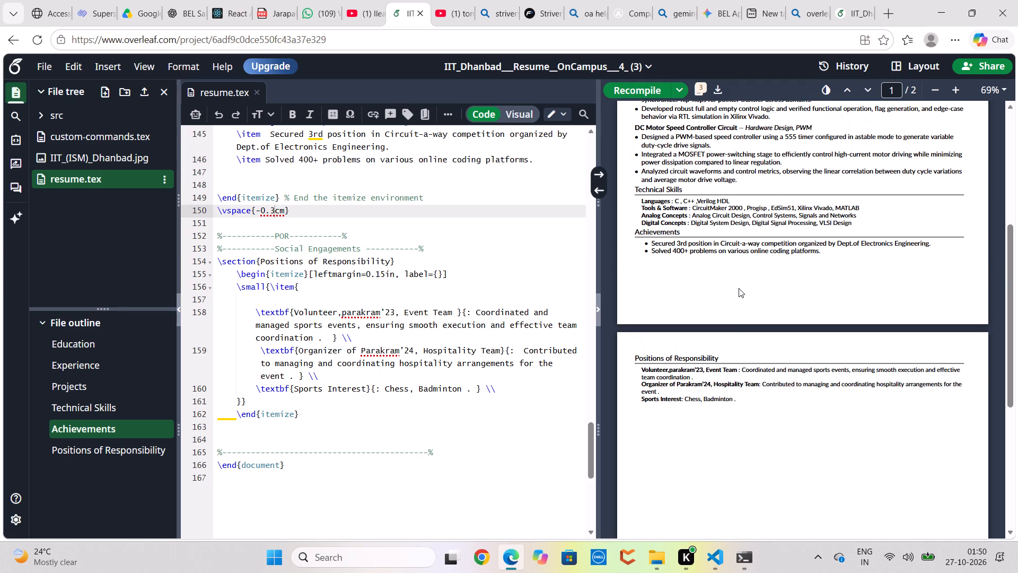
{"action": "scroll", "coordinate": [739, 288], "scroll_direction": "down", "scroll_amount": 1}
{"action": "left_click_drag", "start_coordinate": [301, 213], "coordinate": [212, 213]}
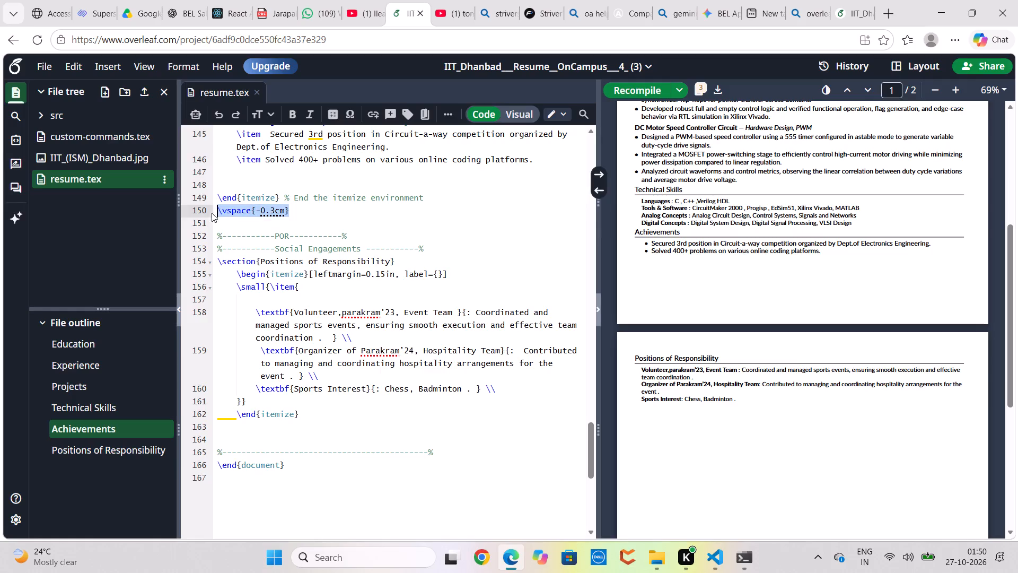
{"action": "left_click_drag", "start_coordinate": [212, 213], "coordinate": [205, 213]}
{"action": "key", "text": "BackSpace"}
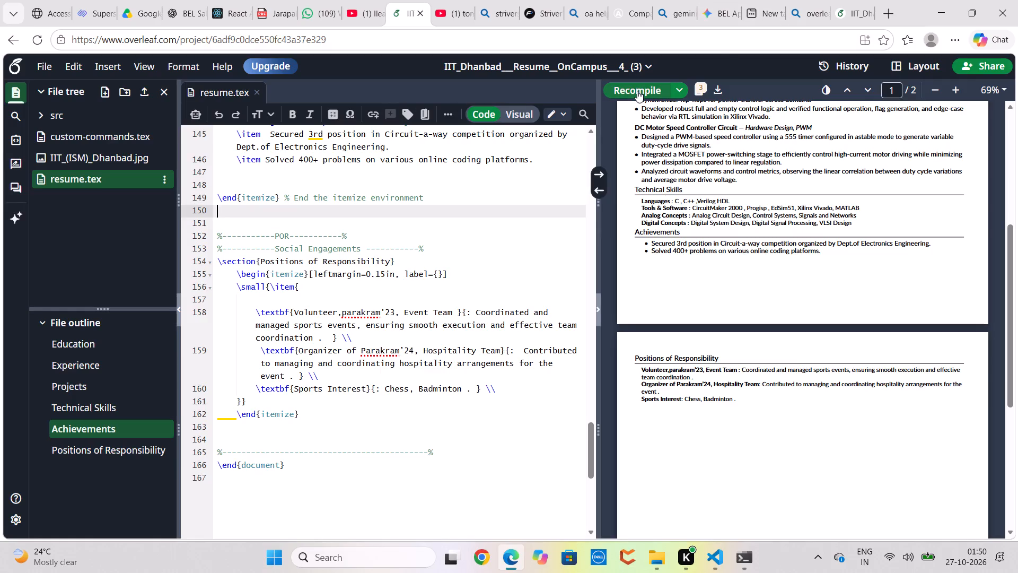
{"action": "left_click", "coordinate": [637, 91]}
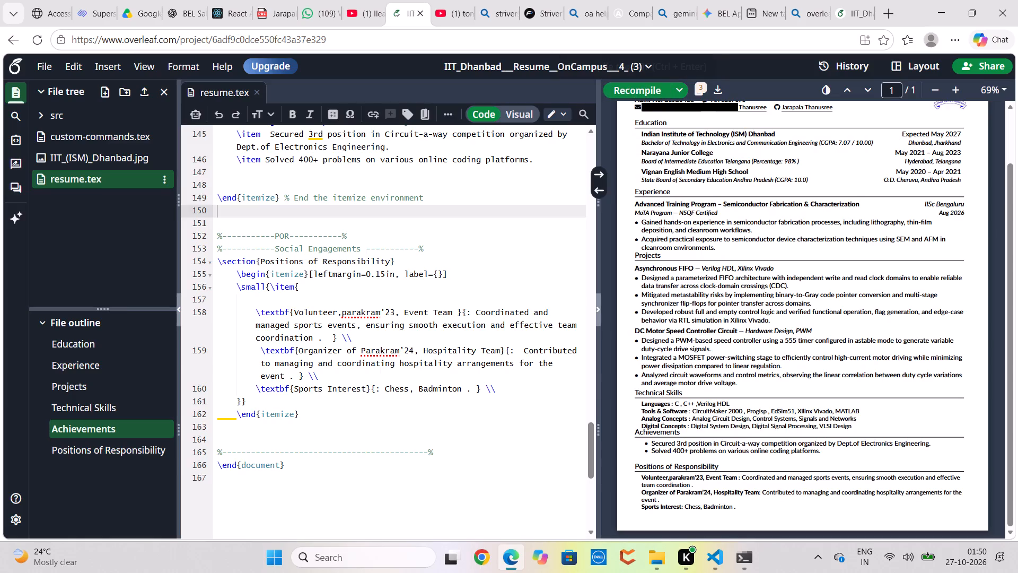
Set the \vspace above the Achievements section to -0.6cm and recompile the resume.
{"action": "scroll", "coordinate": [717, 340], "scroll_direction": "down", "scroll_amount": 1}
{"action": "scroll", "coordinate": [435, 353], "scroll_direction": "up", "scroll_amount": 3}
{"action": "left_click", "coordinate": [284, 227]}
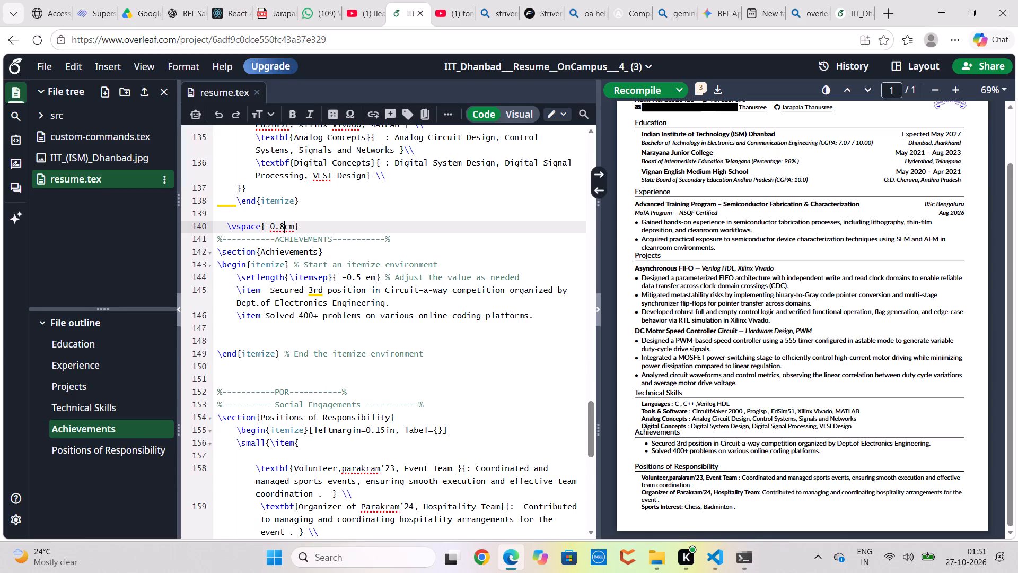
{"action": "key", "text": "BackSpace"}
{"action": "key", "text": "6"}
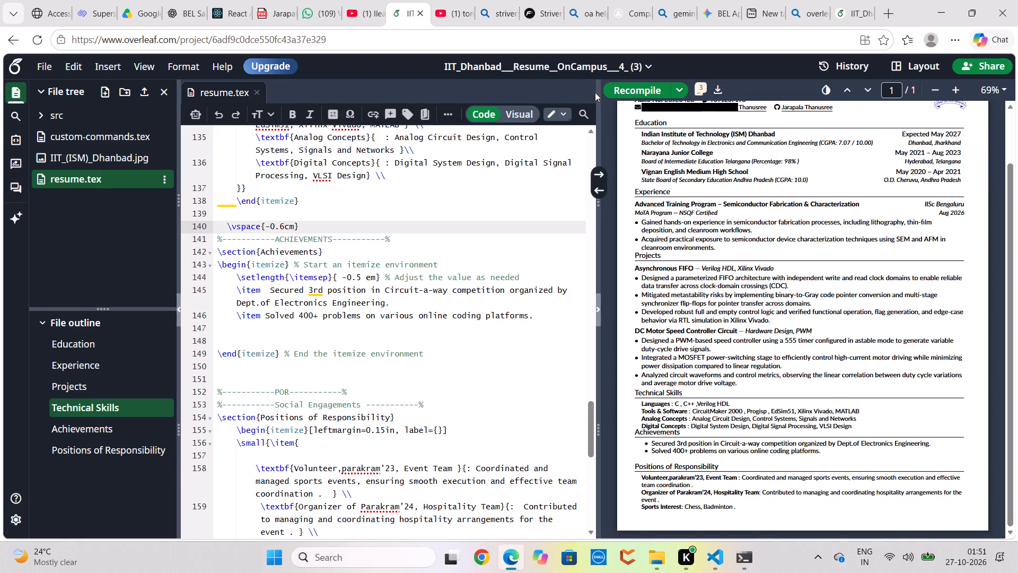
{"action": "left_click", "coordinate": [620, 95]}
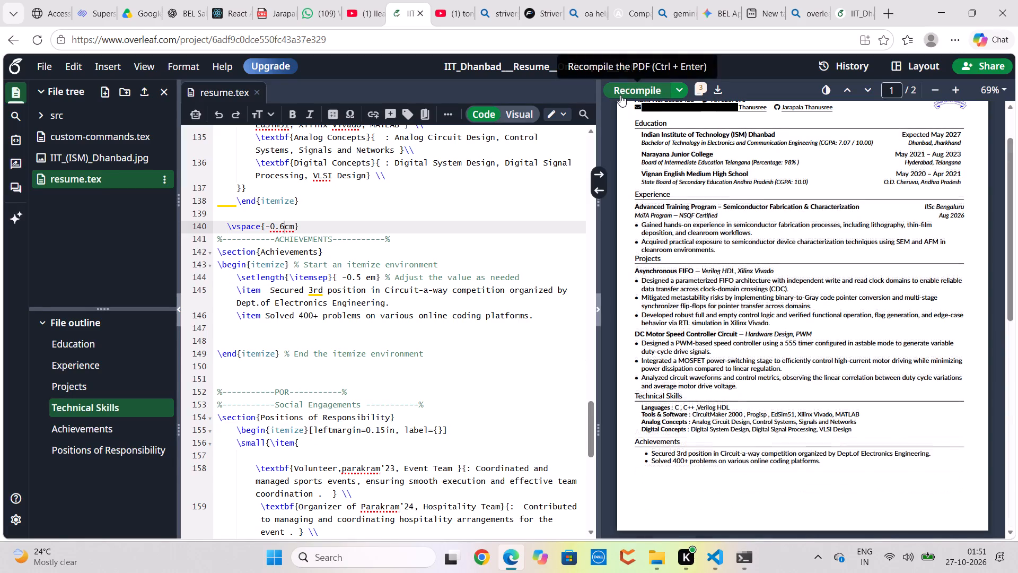
Set the \vspace above the Achievements section to -0.7cm, recompile the resume and check its pages.
{"action": "left_click", "coordinate": [283, 223]}
{"action": "key", "text": "BackSpace"}
{"action": "key", "text": "7"}
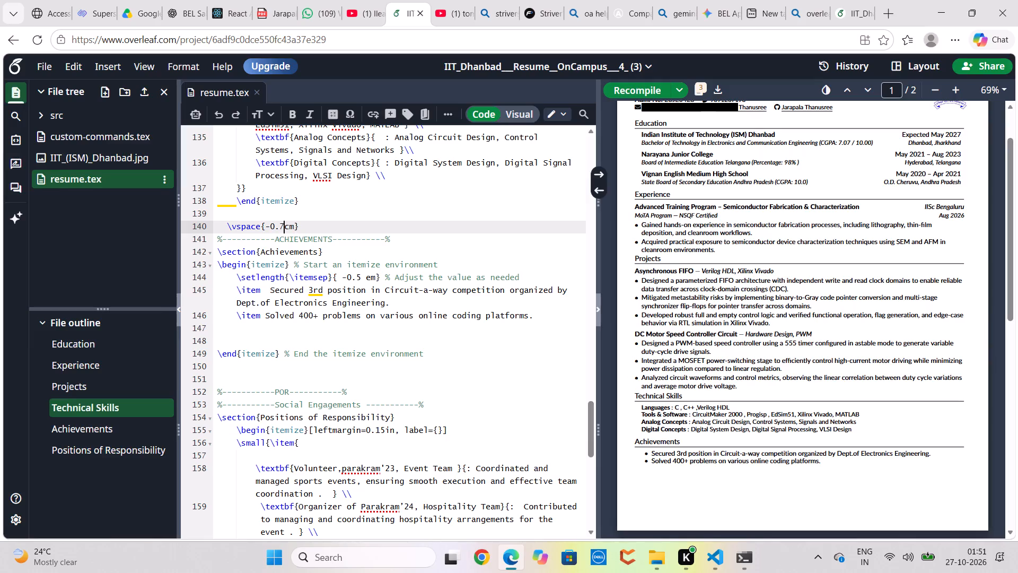
{"action": "left_click", "coordinate": [627, 94]}
{"action": "scroll", "coordinate": [701, 265], "scroll_direction": "down", "scroll_amount": 1}
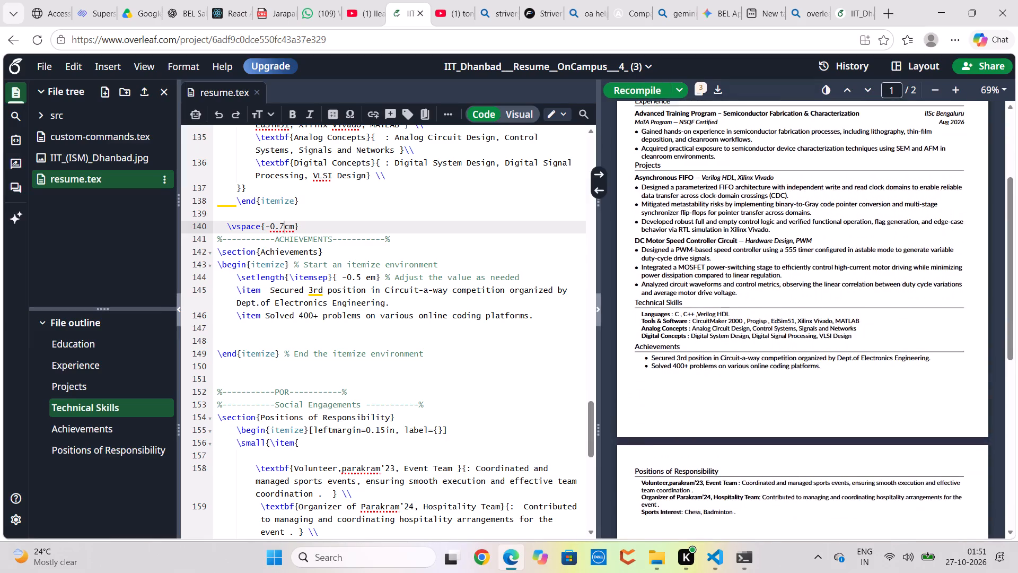
{"action": "scroll", "coordinate": [701, 265], "scroll_direction": "up", "scroll_amount": 3}
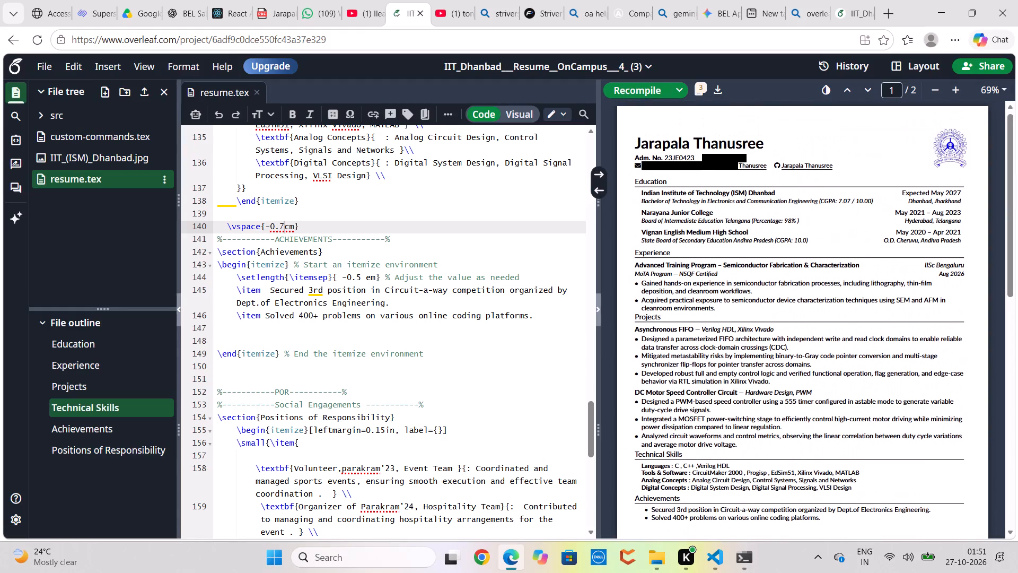
Paste the copied \vspace command on the empty line between Education and Experience, set it to -0.5cm and recompile.
{"action": "scroll", "coordinate": [398, 209], "scroll_direction": "up", "scroll_amount": 9}
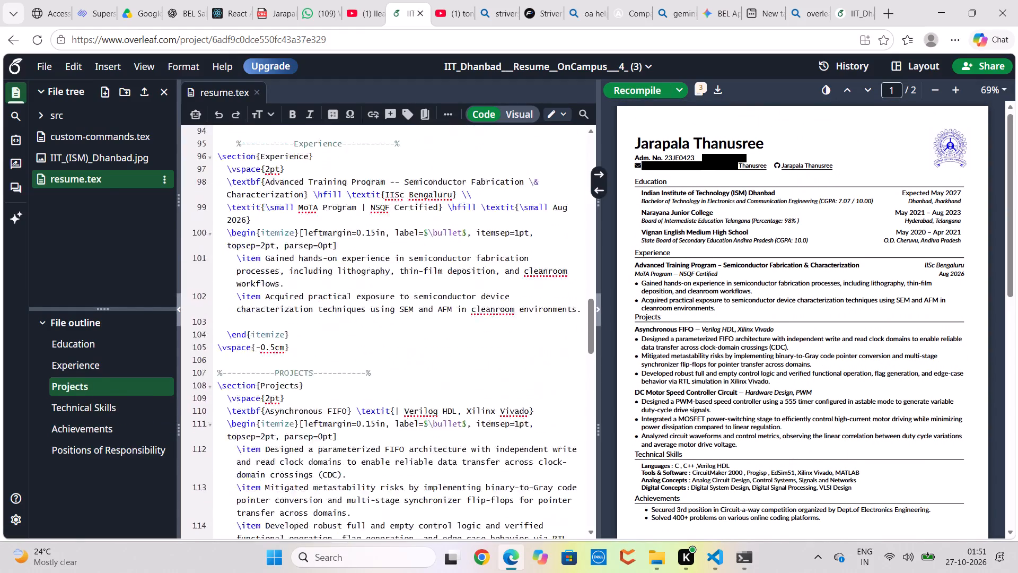
{"action": "scroll", "coordinate": [398, 209], "scroll_direction": "up", "scroll_amount": 1}
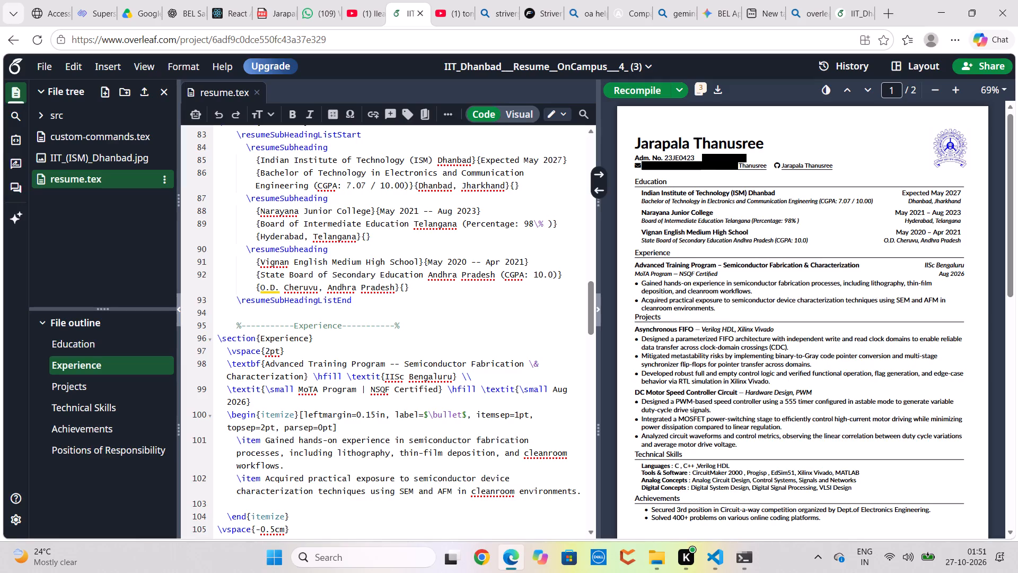
{"action": "left_click", "coordinate": [390, 308]}
{"action": "key", "text": "ctrl+v"}
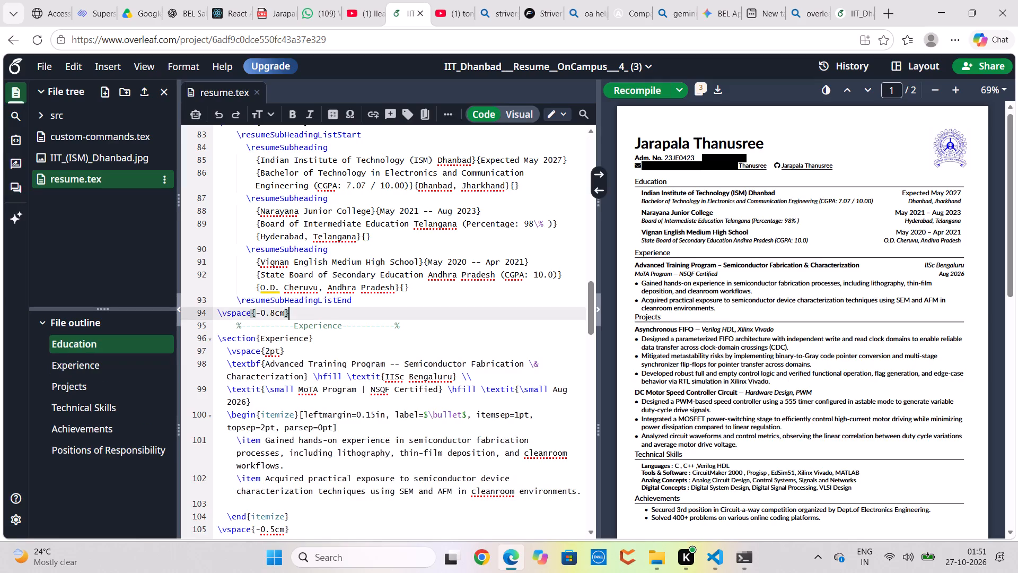
{"action": "left_click", "coordinate": [275, 311]}
{"action": "key", "text": "BackSpace"}
{"action": "key", "text": "5"}
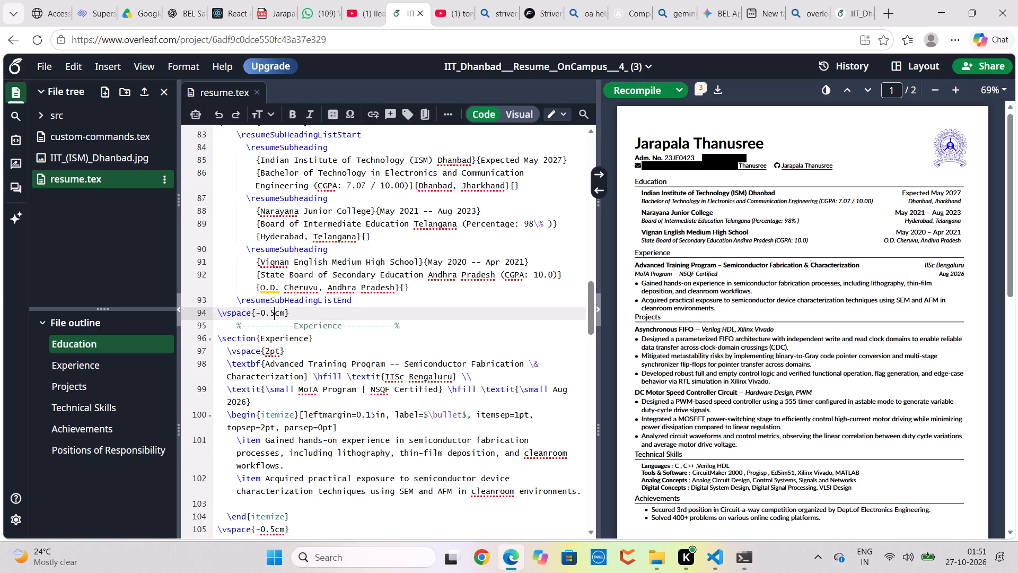
{"action": "left_click", "coordinate": [618, 94]}
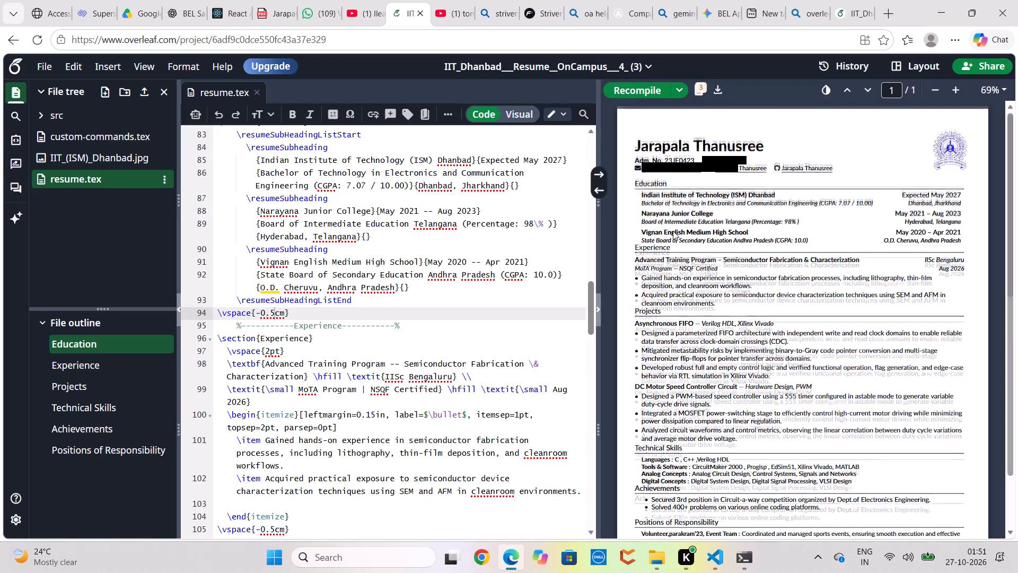
{"action": "scroll", "coordinate": [705, 328], "scroll_direction": "down", "scroll_amount": 3}
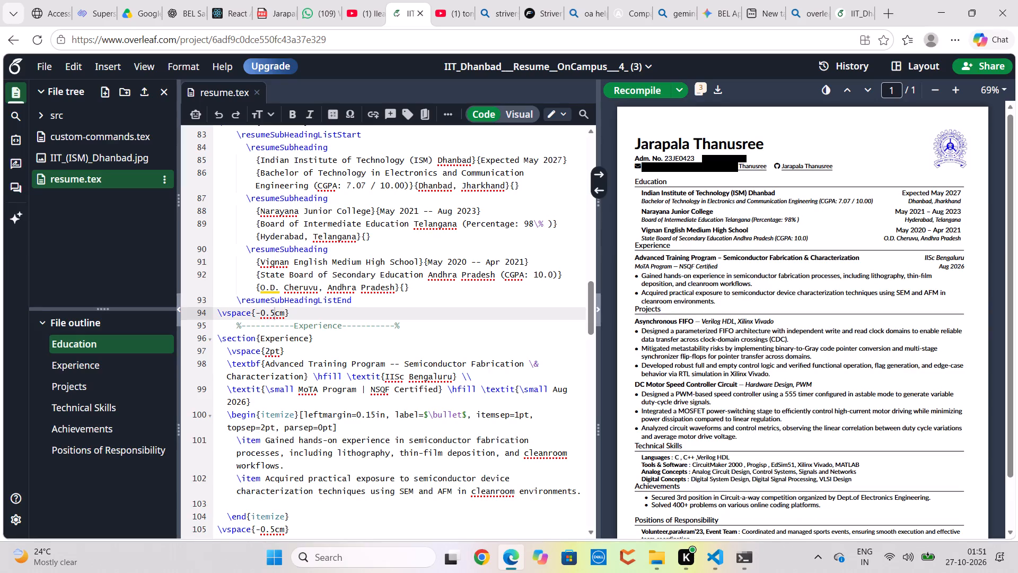
{"action": "scroll", "coordinate": [705, 328], "scroll_direction": "up", "scroll_amount": 3}
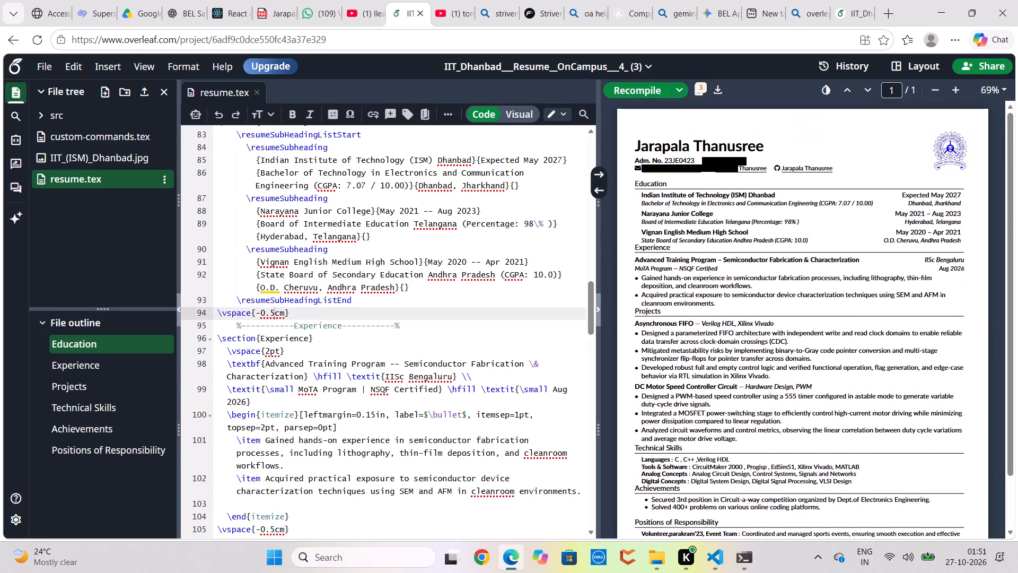
Set the \vspace above the Experience section to -0.4cm and recompile the resume.
{"action": "left_click", "coordinate": [276, 314]}
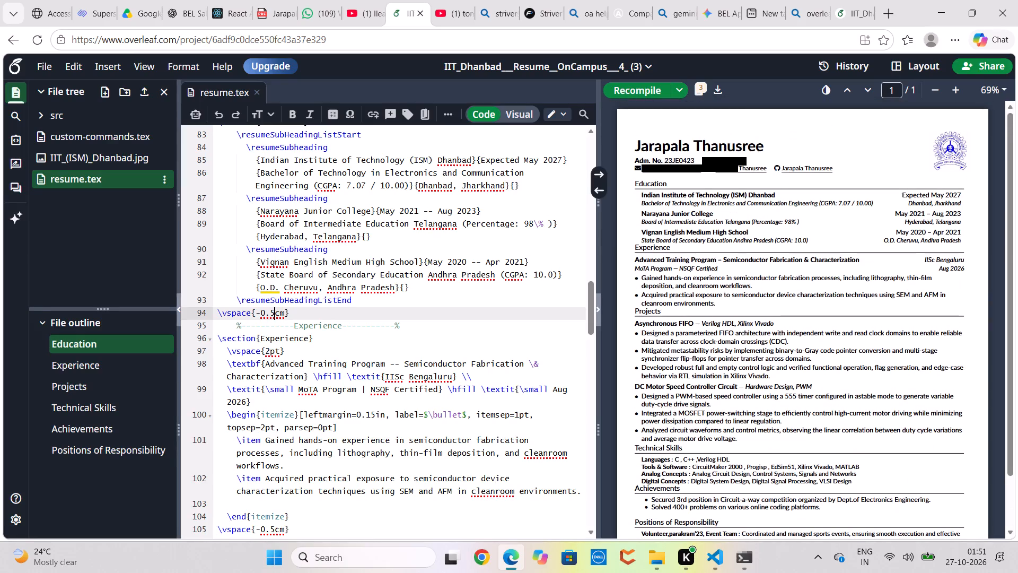
{"action": "key", "text": "BackSpace"}
{"action": "key", "text": "4"}
{"action": "left_click", "coordinate": [644, 84]}
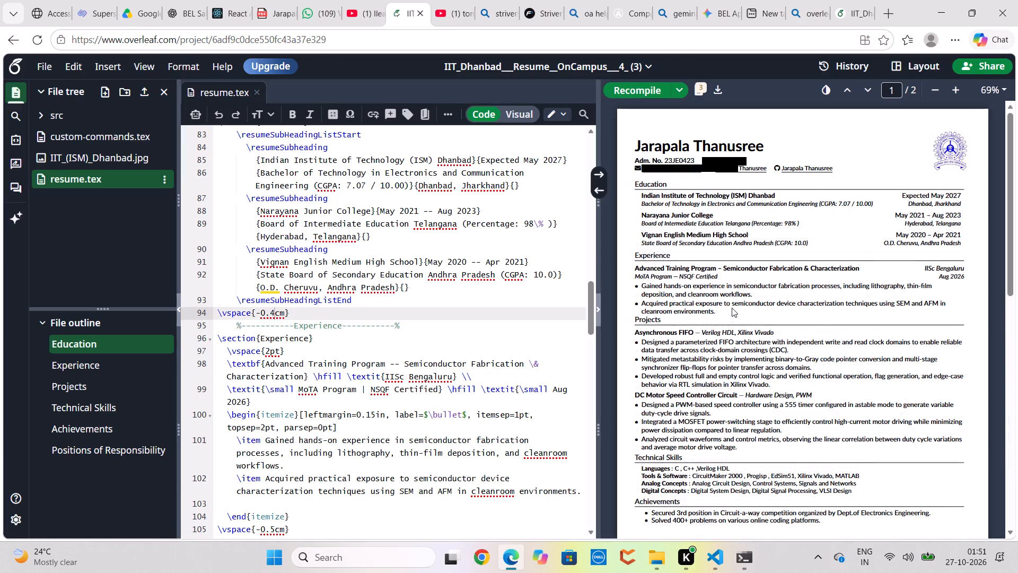
{"action": "scroll", "coordinate": [732, 308], "scroll_direction": "down", "scroll_amount": 1}
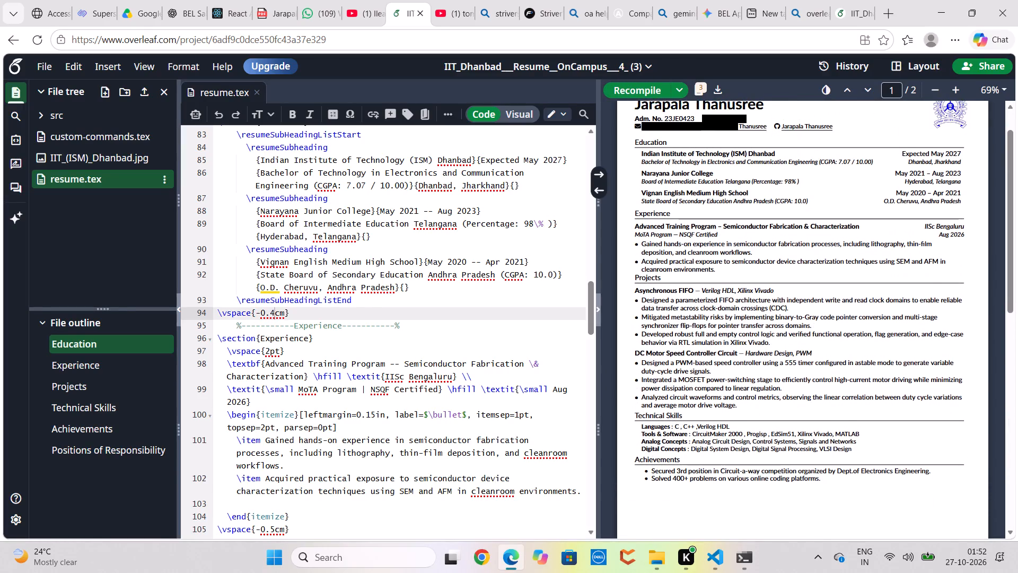
Paste the copied \vspace command on the empty line between the heading block and Education, set it to -0.5cm and recompile.
{"action": "scroll", "coordinate": [415, 219], "scroll_direction": "up", "scroll_amount": 2}
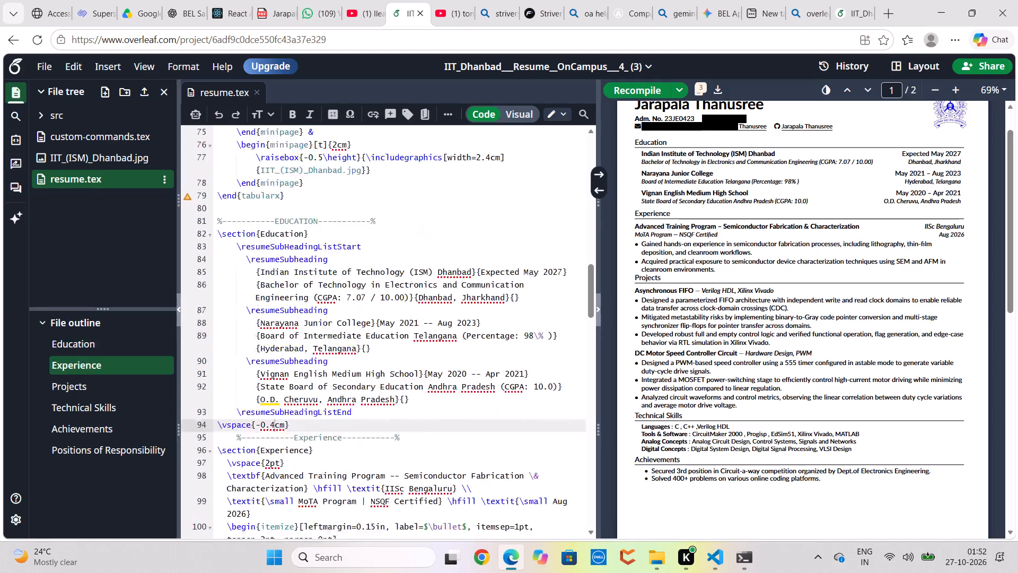
{"action": "scroll", "coordinate": [415, 219], "scroll_direction": "up", "scroll_amount": 5}
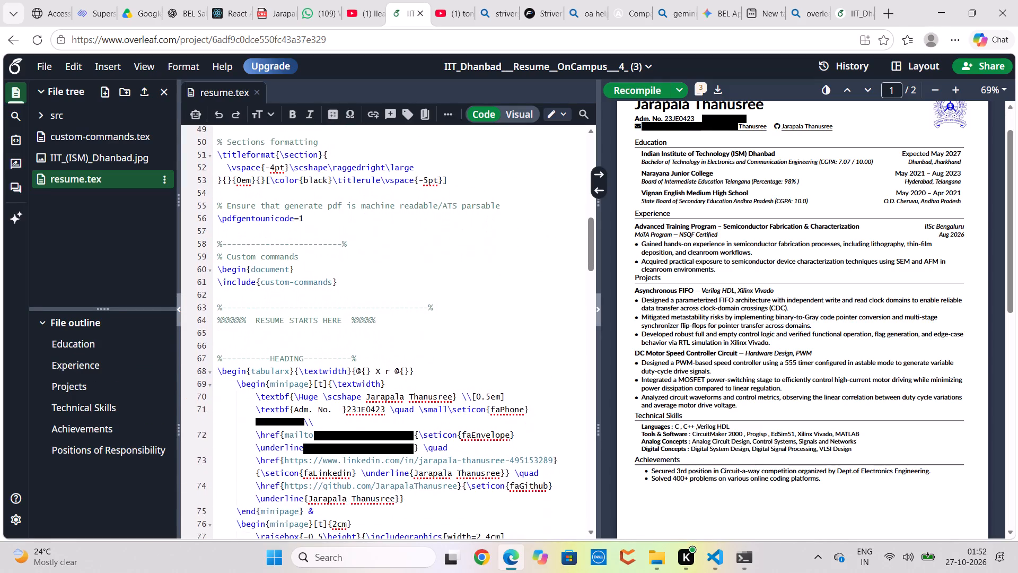
{"action": "left_click", "coordinate": [99, 342]}
{"action": "left_click", "coordinate": [279, 309]}
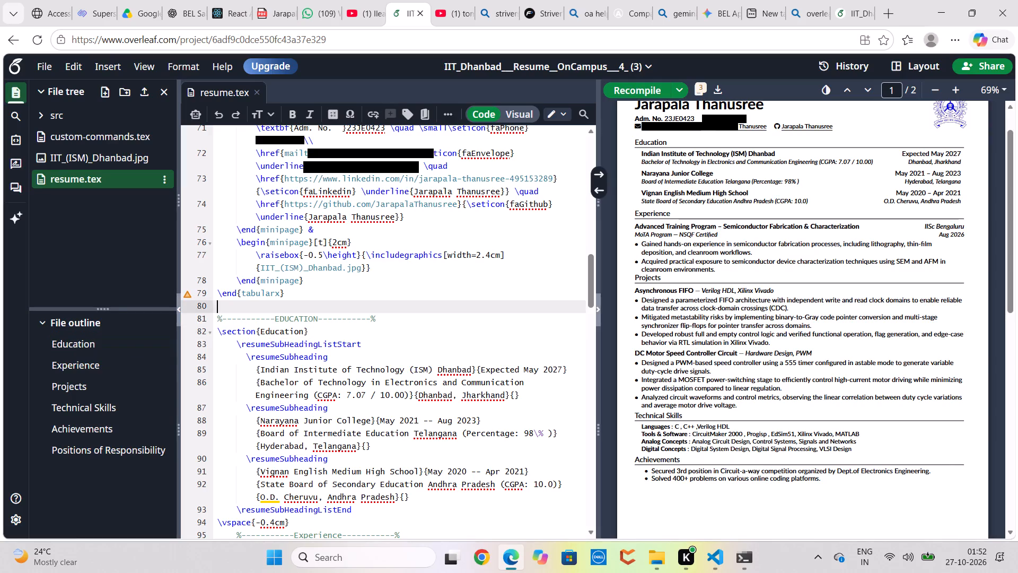
{"action": "key", "text": "ctrl+v"}
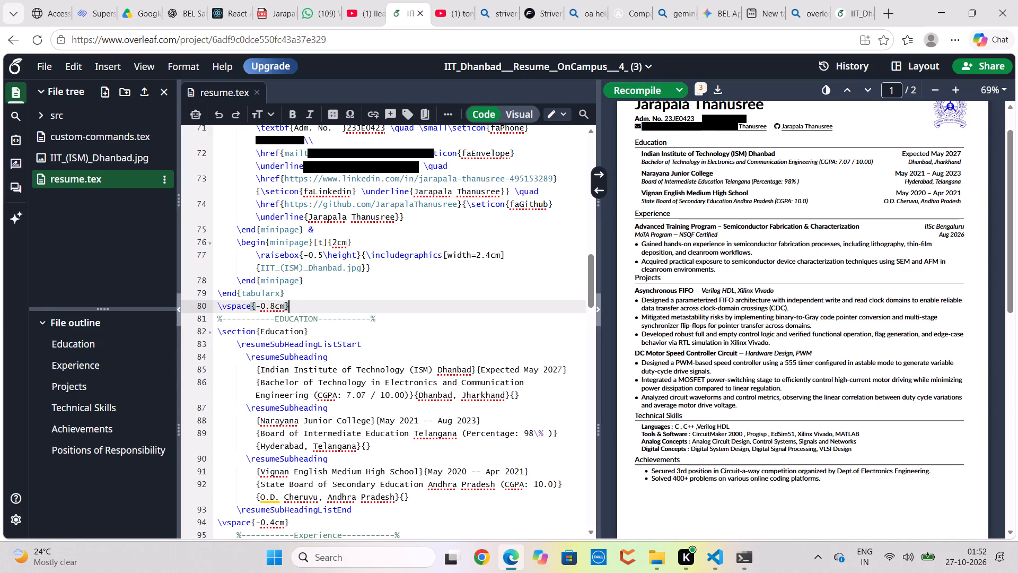
{"action": "left_click", "coordinate": [277, 305]}
{"action": "key", "text": "BackSpace"}
{"action": "key", "text": "5"}
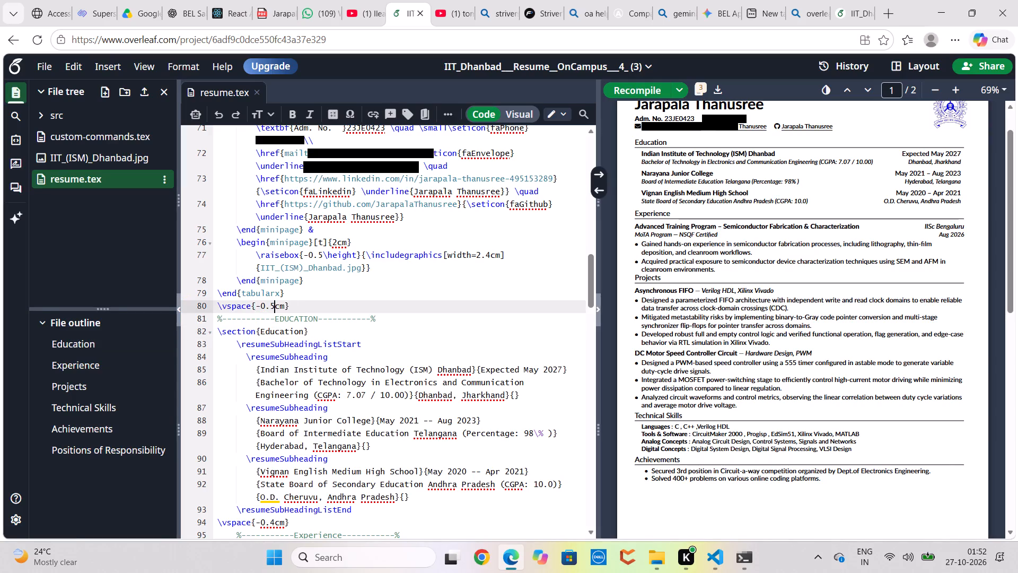
{"action": "left_click", "coordinate": [643, 89]}
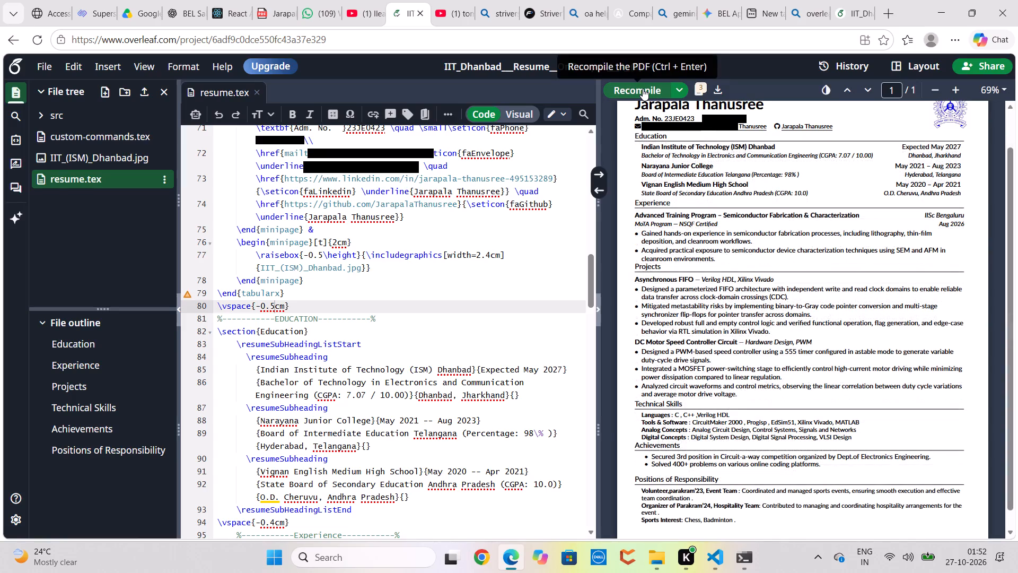
{"action": "scroll", "coordinate": [700, 192], "scroll_direction": "down", "scroll_amount": 3}
{"action": "scroll", "coordinate": [700, 192], "scroll_direction": "up", "scroll_amount": 1}
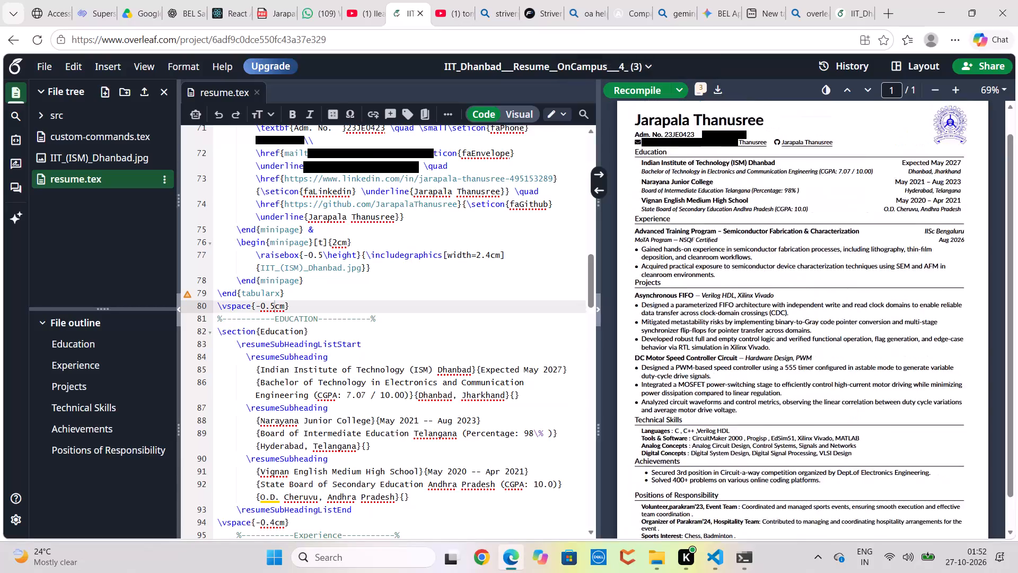
{"action": "scroll", "coordinate": [700, 192], "scroll_direction": "up", "scroll_amount": 1}
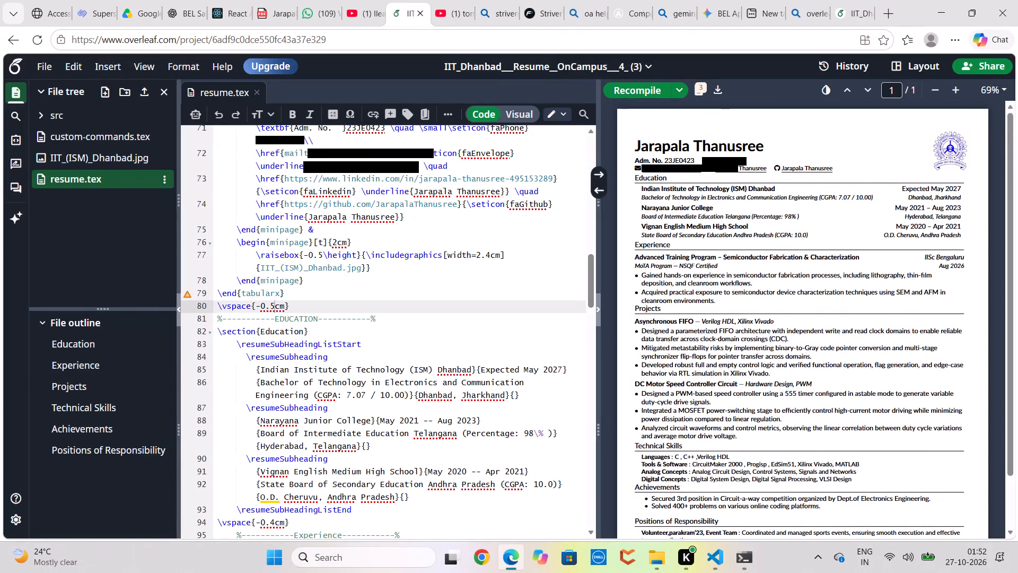
Set the \vspace above the Education section to -0.4cm, recompile the resume and check the page layout.
{"action": "left_click", "coordinate": [273, 306]}
{"action": "key", "text": "Right"}
{"action": "key", "text": "BackSpace"}
{"action": "key", "text": "4"}
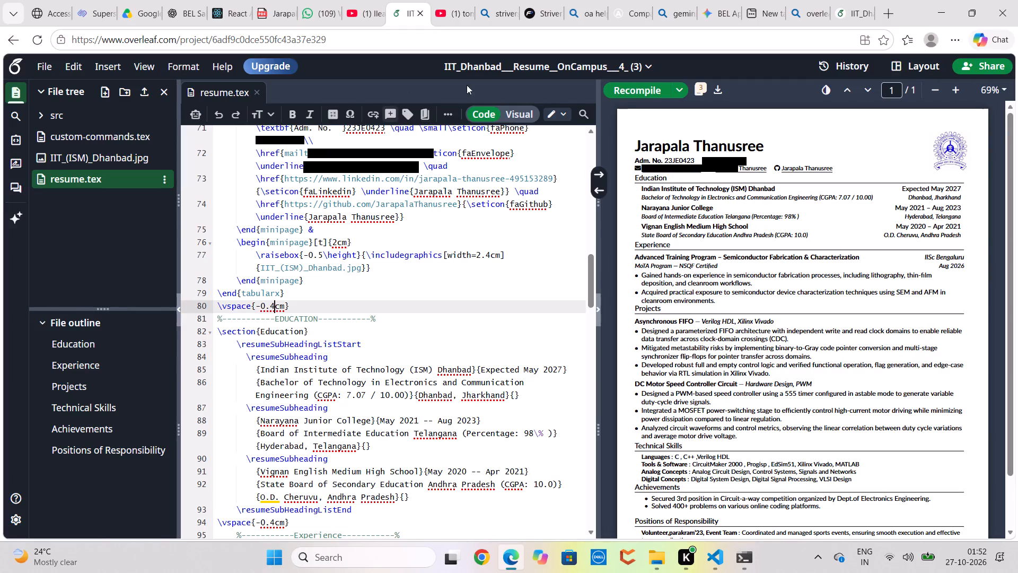
{"action": "left_click", "coordinate": [633, 92]}
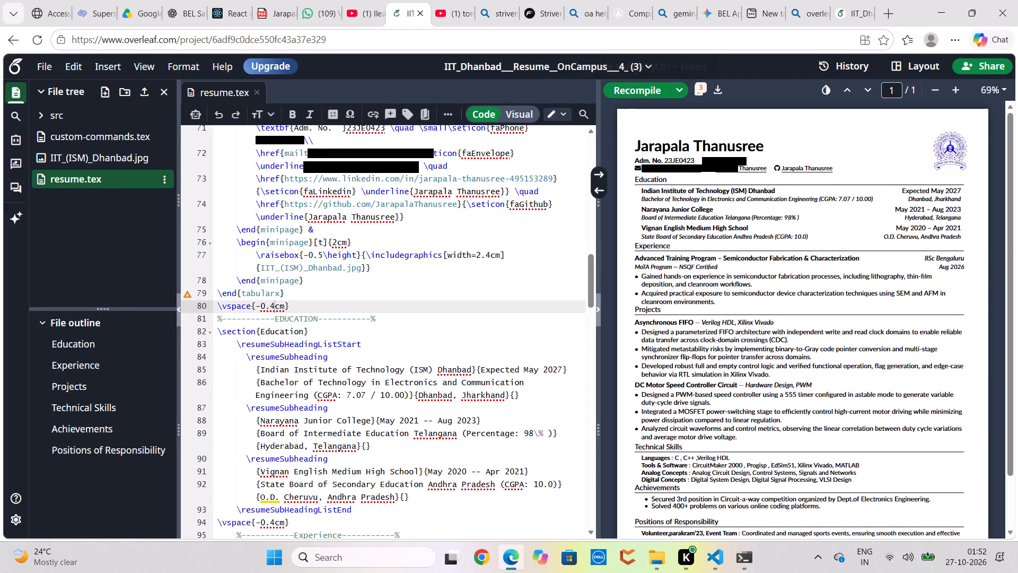
{"action": "scroll", "coordinate": [698, 303], "scroll_direction": "down", "scroll_amount": 2}
{"action": "scroll", "coordinate": [698, 303], "scroll_direction": "up", "scroll_amount": 1}
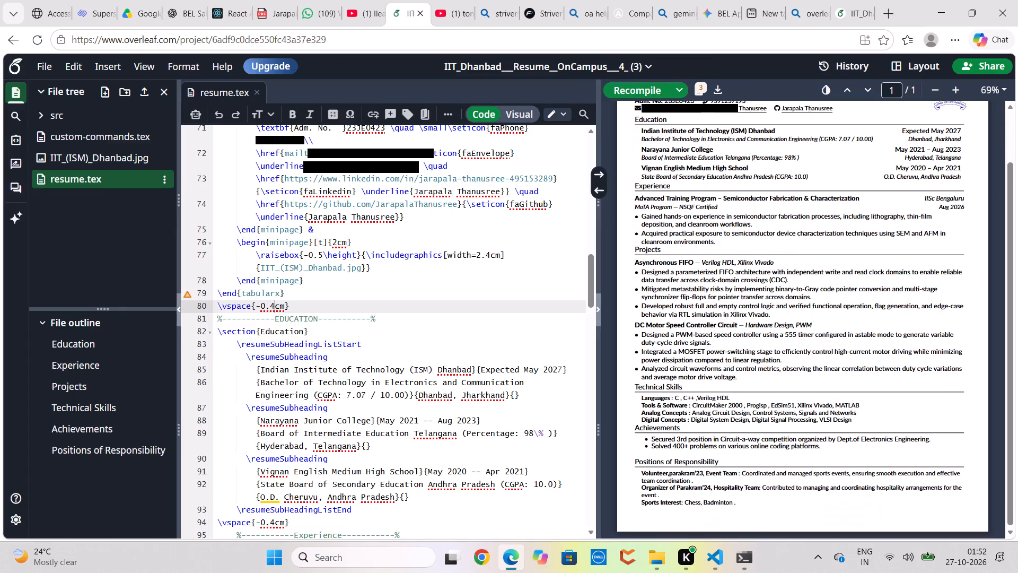
{"action": "scroll", "coordinate": [698, 303], "scroll_direction": "up", "scroll_amount": 1}
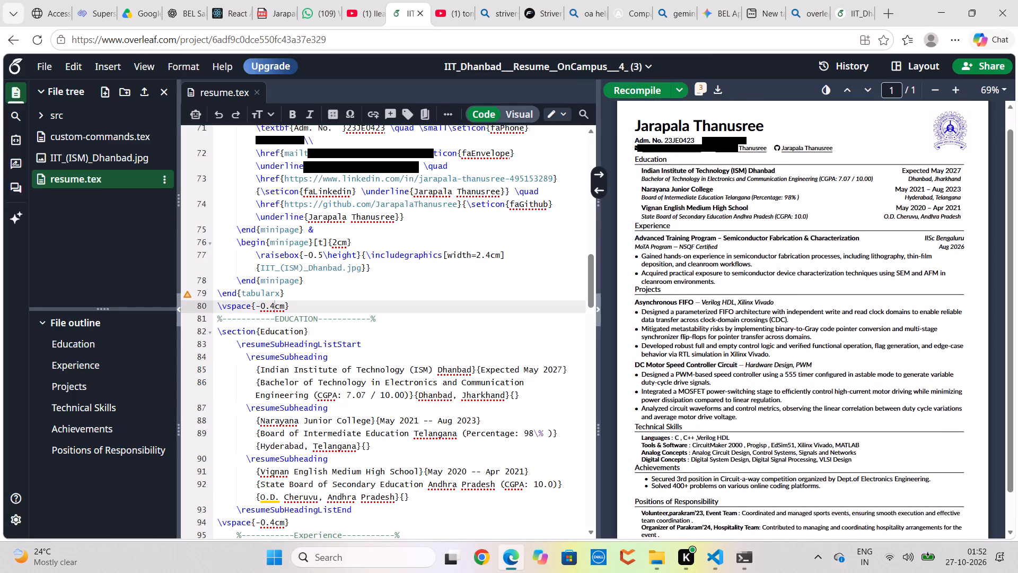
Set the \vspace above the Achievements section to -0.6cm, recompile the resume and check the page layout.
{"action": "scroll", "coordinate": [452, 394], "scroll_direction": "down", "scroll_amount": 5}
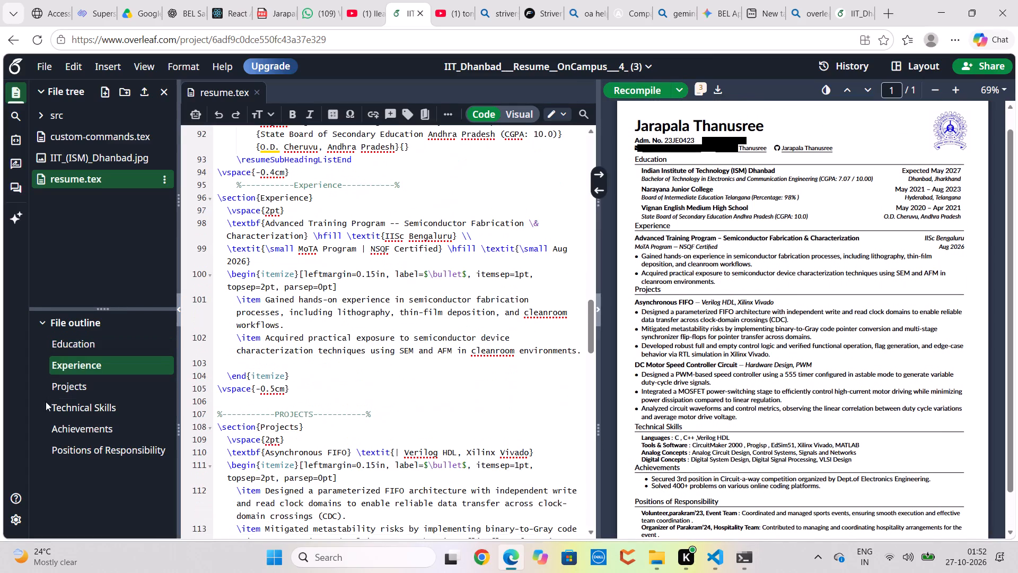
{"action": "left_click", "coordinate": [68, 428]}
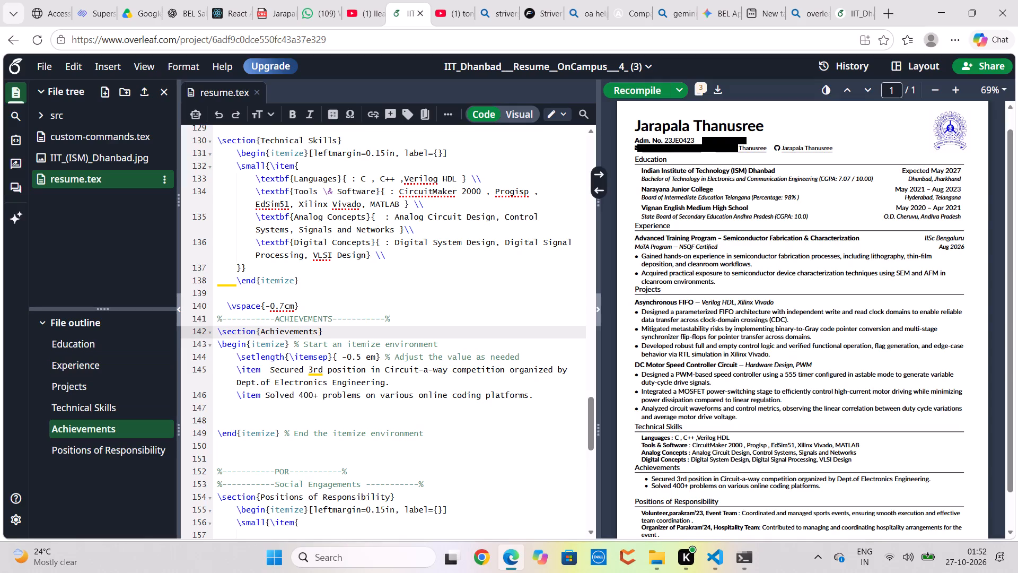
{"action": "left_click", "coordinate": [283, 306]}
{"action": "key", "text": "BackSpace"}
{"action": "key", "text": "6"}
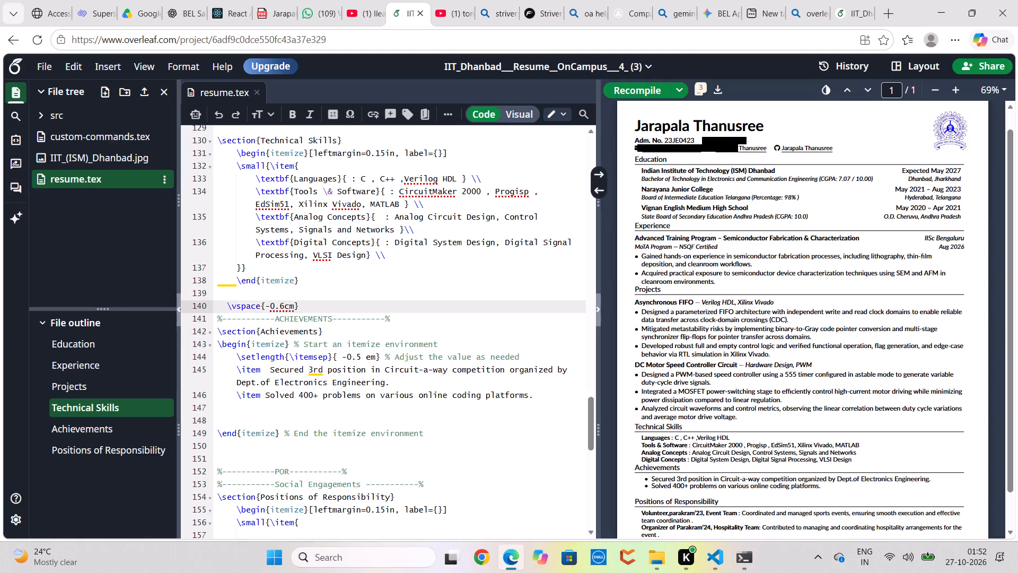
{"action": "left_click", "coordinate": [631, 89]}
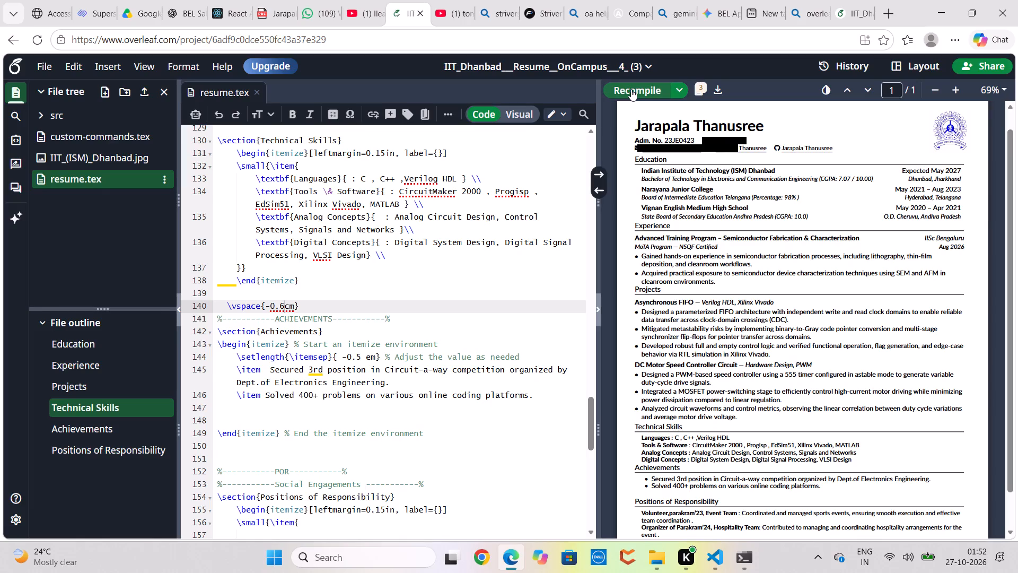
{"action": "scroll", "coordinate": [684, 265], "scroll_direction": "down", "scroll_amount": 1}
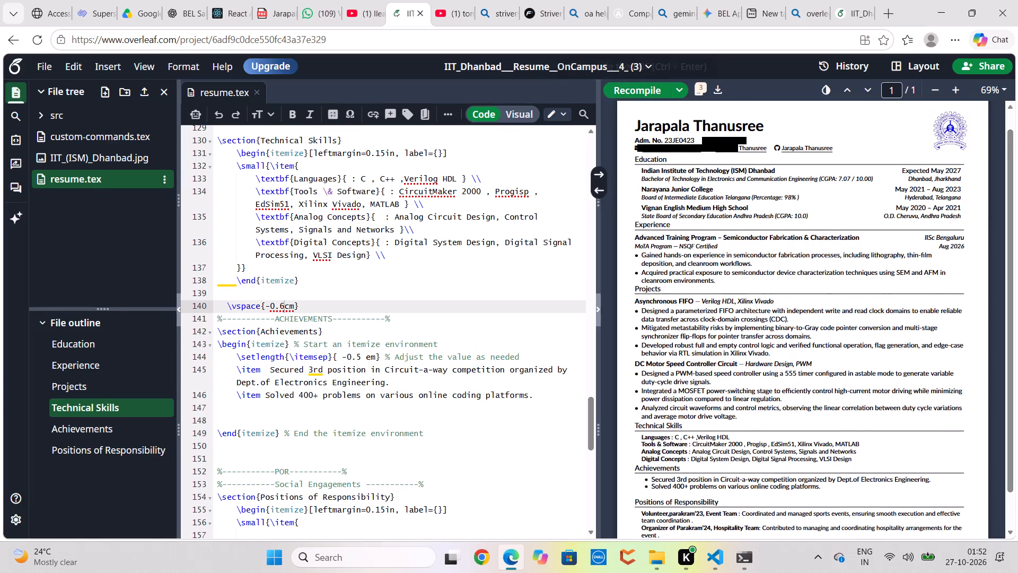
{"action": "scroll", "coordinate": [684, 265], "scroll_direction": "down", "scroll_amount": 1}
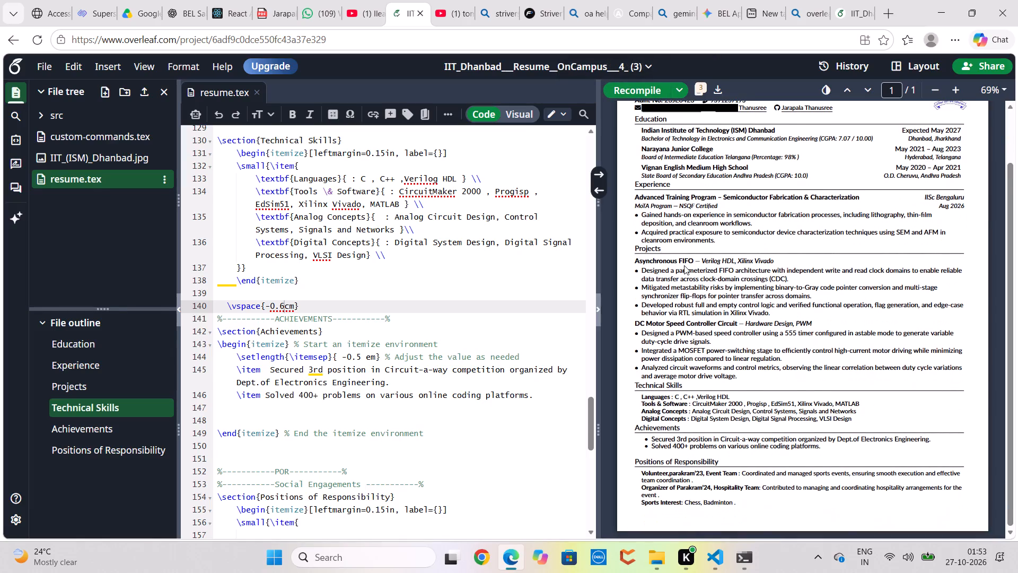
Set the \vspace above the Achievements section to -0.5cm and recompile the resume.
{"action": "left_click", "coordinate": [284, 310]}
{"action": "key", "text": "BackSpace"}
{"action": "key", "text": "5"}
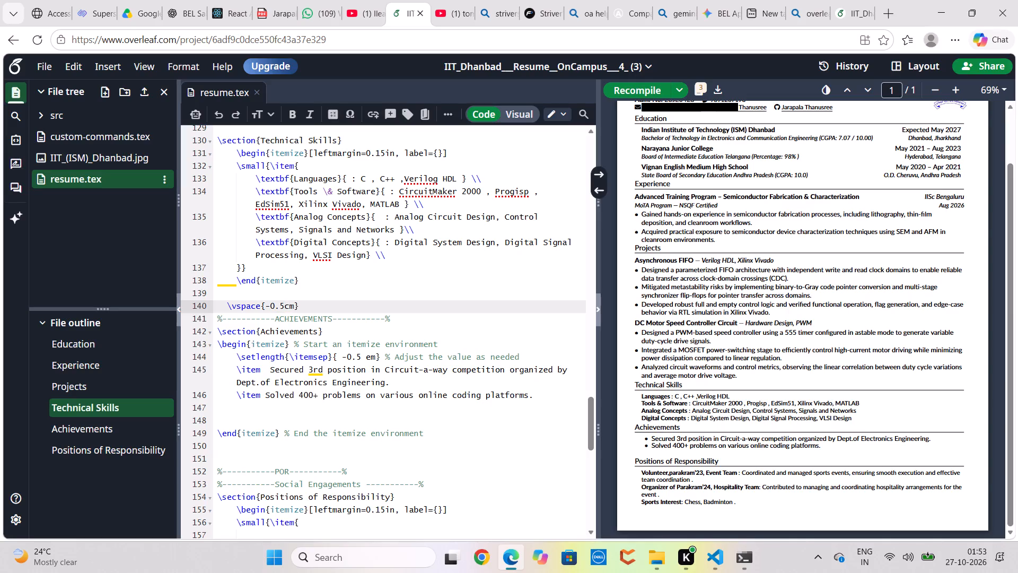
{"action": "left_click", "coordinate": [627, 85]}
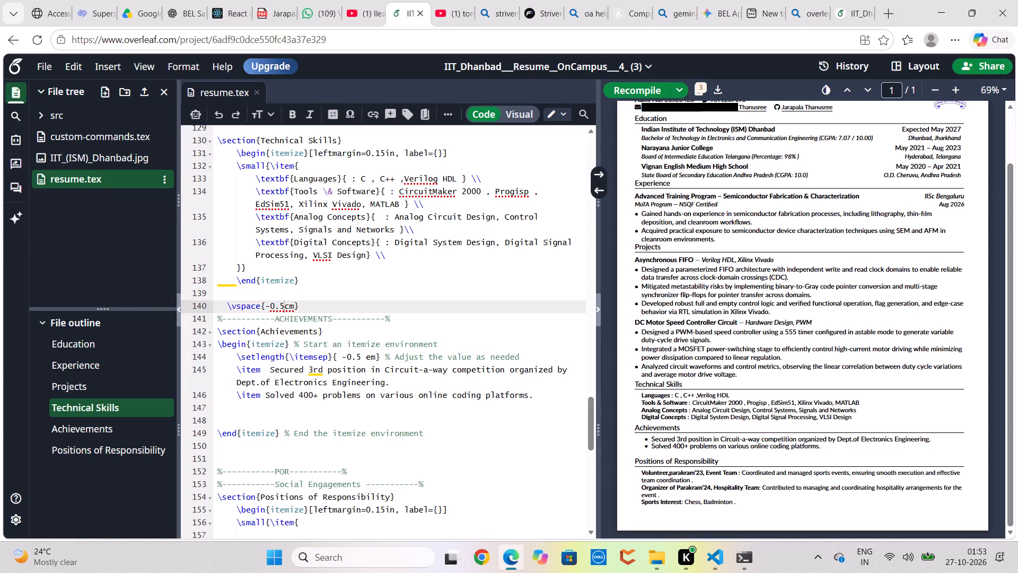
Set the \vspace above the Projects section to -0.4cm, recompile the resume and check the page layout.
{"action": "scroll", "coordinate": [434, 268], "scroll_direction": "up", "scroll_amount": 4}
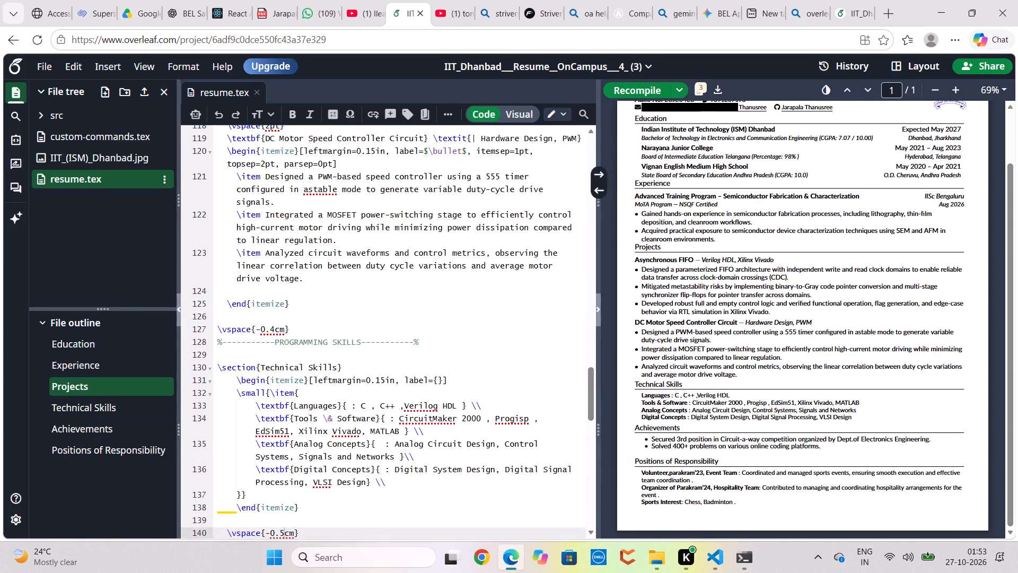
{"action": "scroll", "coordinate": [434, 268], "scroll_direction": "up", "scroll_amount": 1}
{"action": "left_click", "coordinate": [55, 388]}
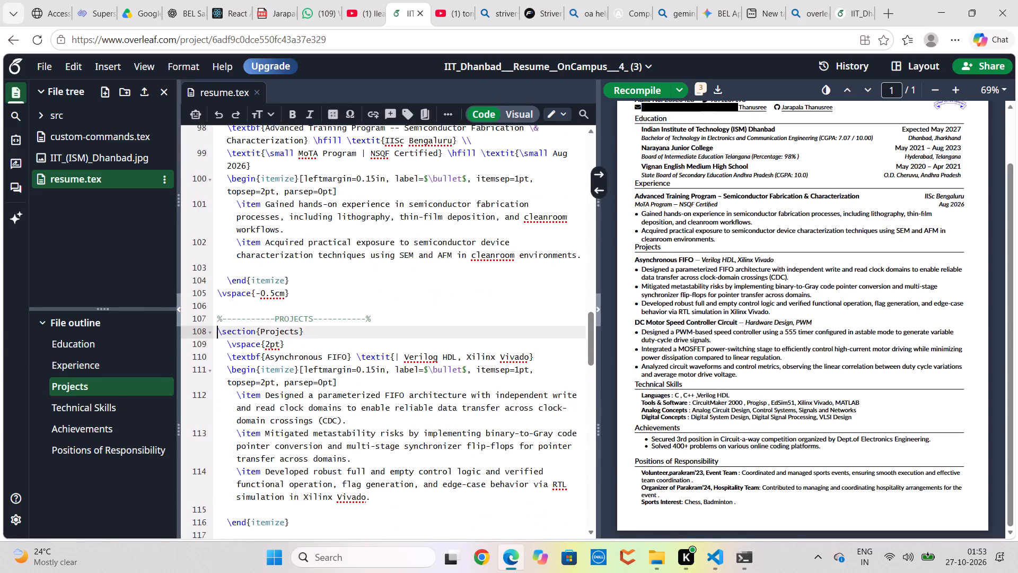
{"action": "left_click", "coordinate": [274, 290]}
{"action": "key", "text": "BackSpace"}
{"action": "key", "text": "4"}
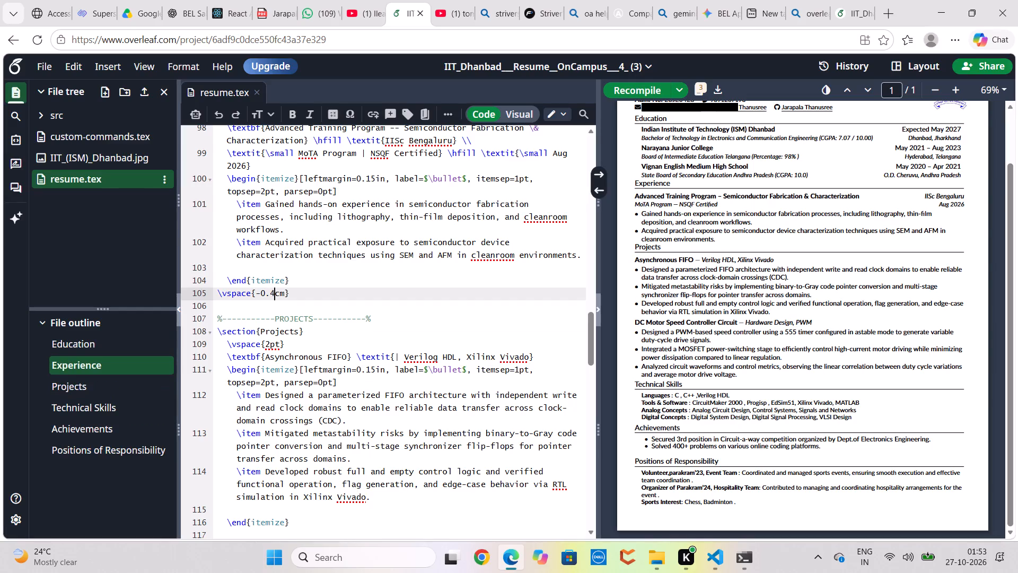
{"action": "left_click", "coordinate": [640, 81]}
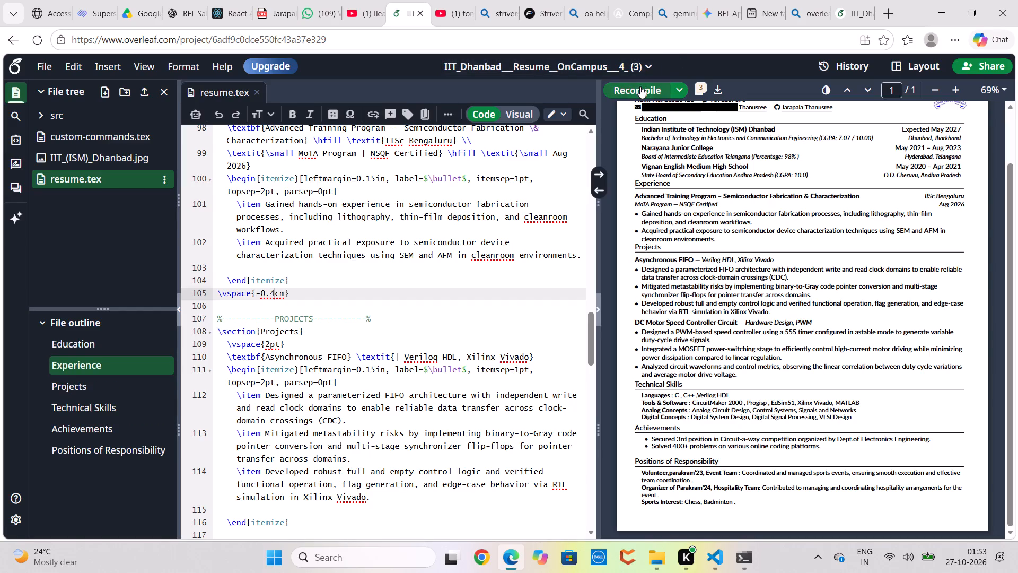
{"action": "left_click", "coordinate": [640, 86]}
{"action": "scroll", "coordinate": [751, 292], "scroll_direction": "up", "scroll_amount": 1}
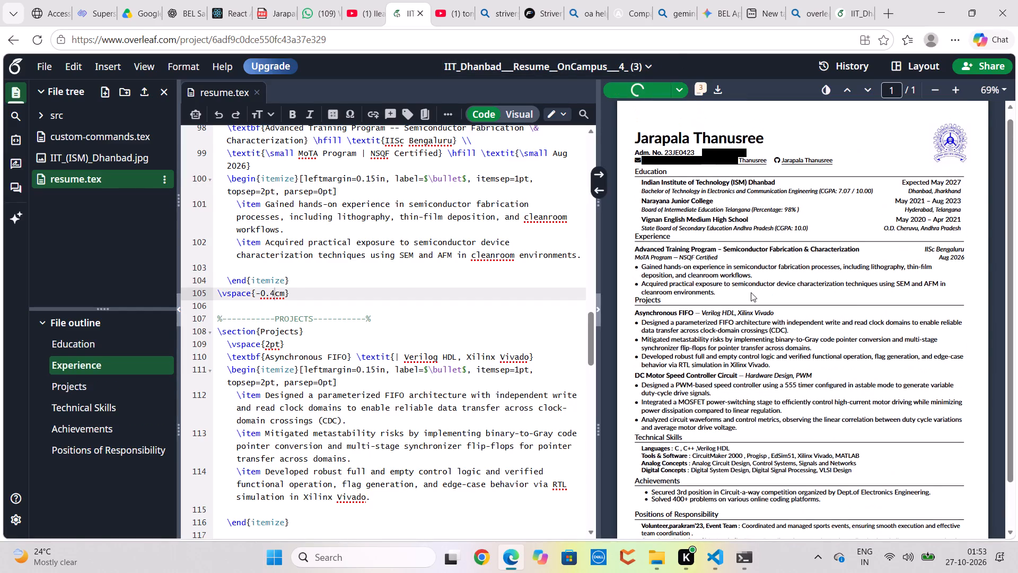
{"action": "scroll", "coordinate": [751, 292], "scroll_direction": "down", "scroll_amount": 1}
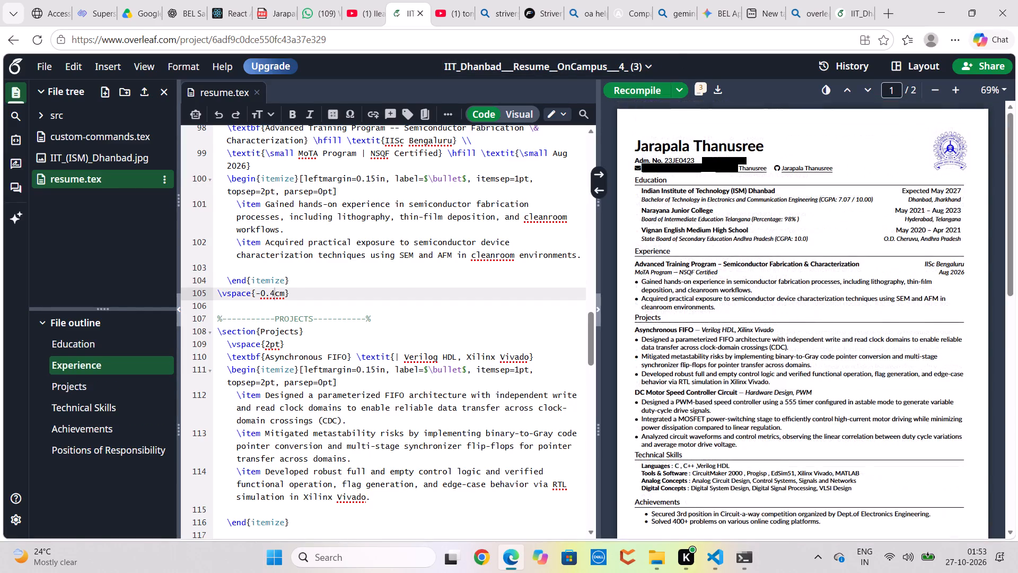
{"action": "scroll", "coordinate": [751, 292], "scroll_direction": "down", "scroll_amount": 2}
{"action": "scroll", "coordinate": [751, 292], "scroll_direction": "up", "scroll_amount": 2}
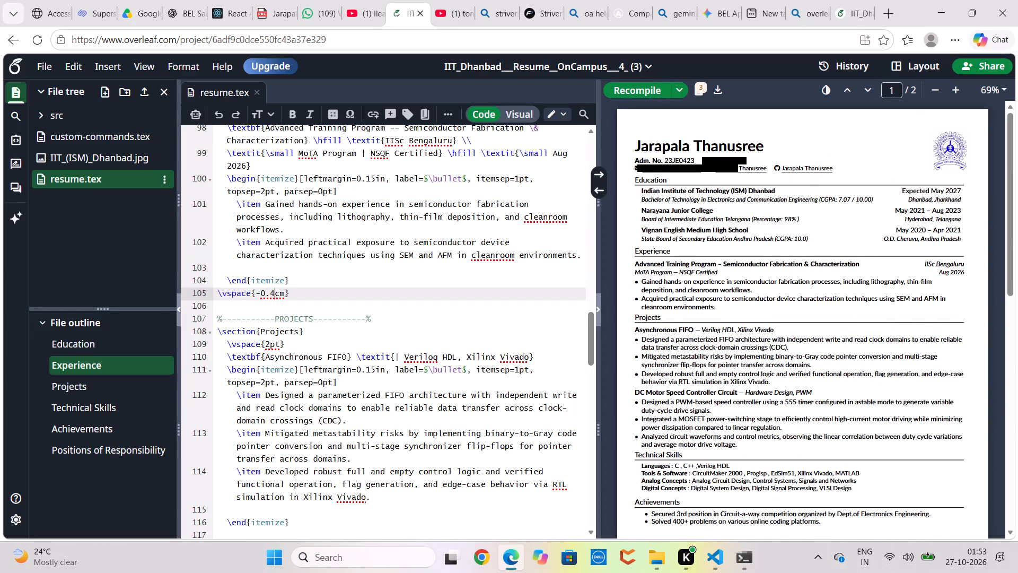
Set the \vspace above the Projects section back to -0.5cm, recompile the resume and check the page layout.
{"action": "left_click", "coordinate": [274, 296]}
{"action": "key", "text": "BackSpace"}
{"action": "key", "text": "5"}
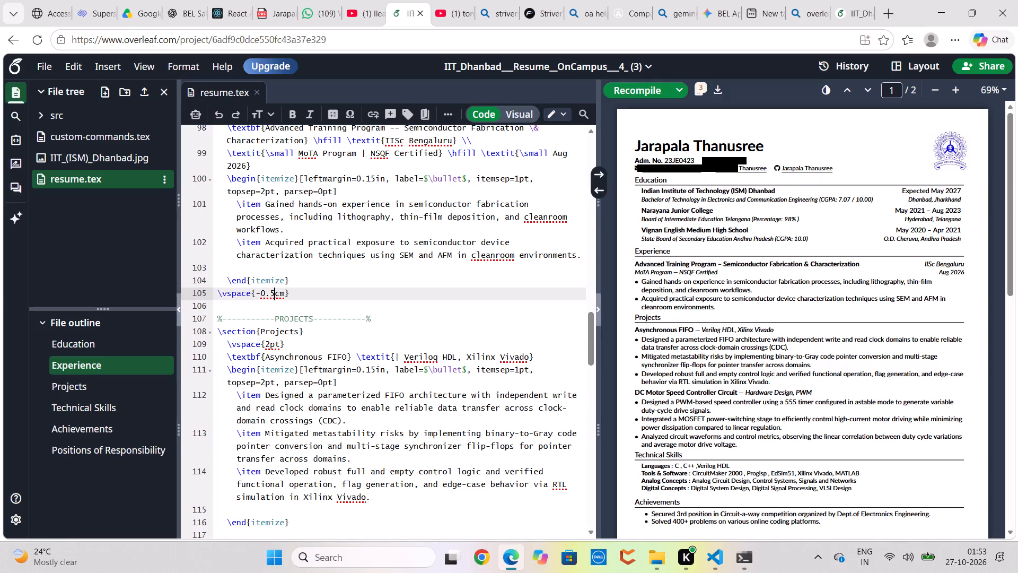
{"action": "scroll", "coordinate": [692, 396], "scroll_direction": "down", "scroll_amount": 1}
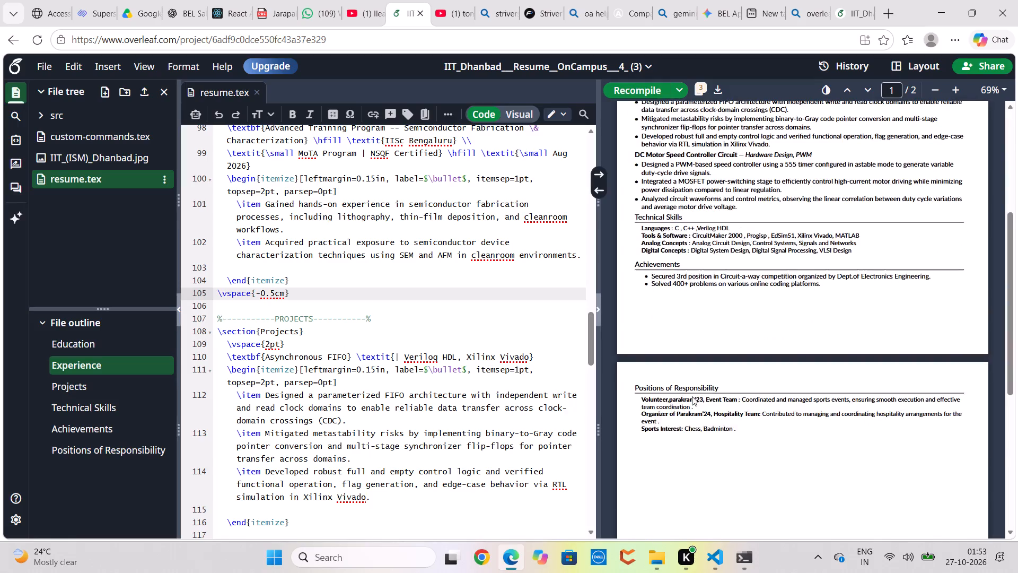
{"action": "scroll", "coordinate": [692, 396], "scroll_direction": "down", "scroll_amount": 1}
{"action": "left_click", "coordinate": [631, 86]}
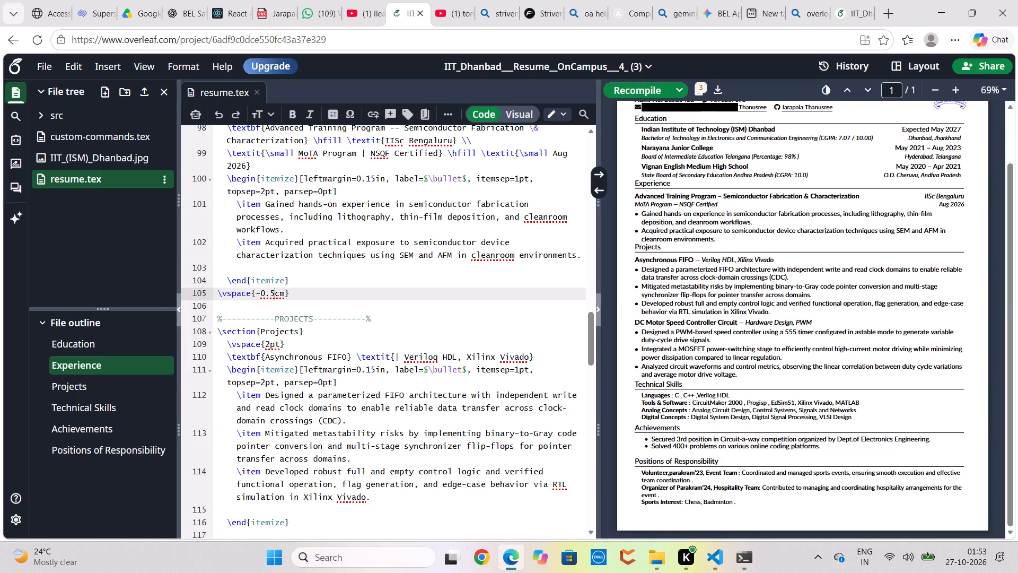
{"action": "scroll", "coordinate": [692, 355], "scroll_direction": "down", "scroll_amount": 1}
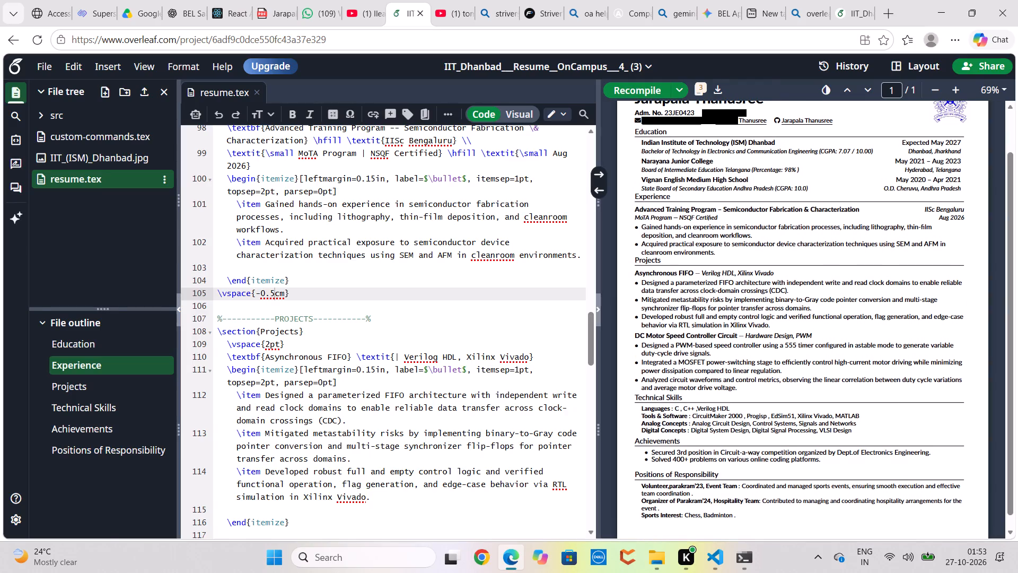
{"action": "scroll", "coordinate": [681, 492], "scroll_direction": "down", "scroll_amount": 1}
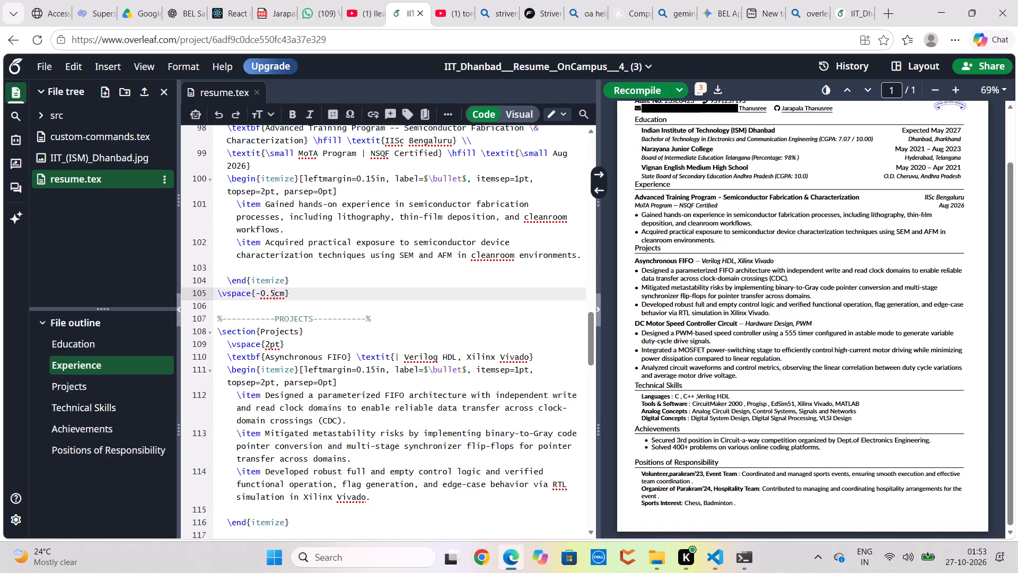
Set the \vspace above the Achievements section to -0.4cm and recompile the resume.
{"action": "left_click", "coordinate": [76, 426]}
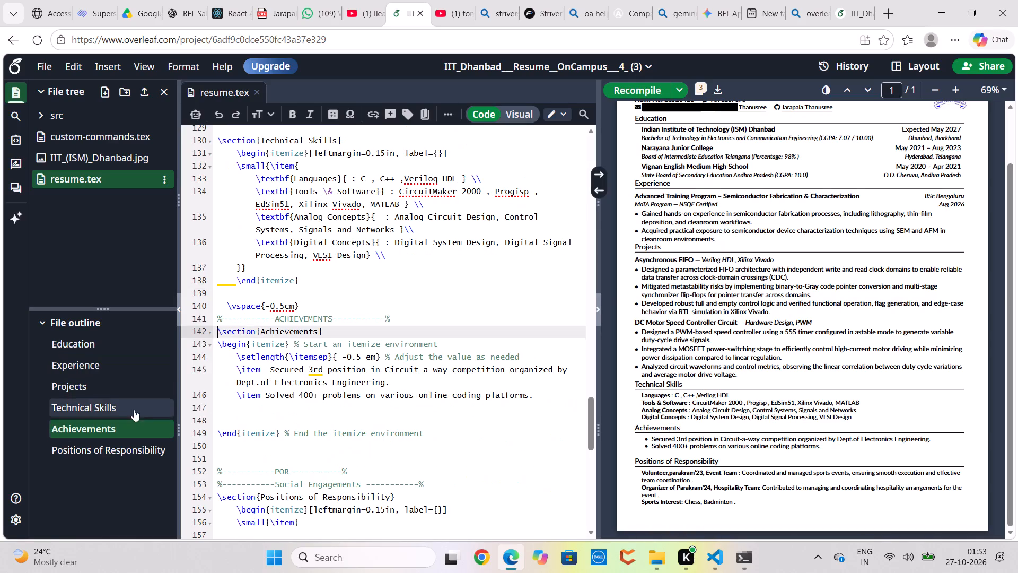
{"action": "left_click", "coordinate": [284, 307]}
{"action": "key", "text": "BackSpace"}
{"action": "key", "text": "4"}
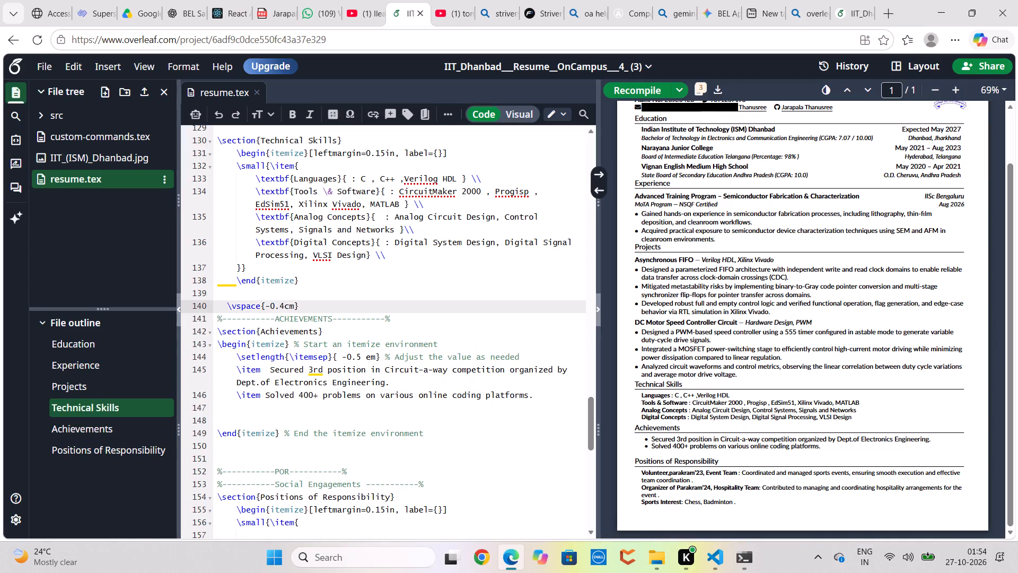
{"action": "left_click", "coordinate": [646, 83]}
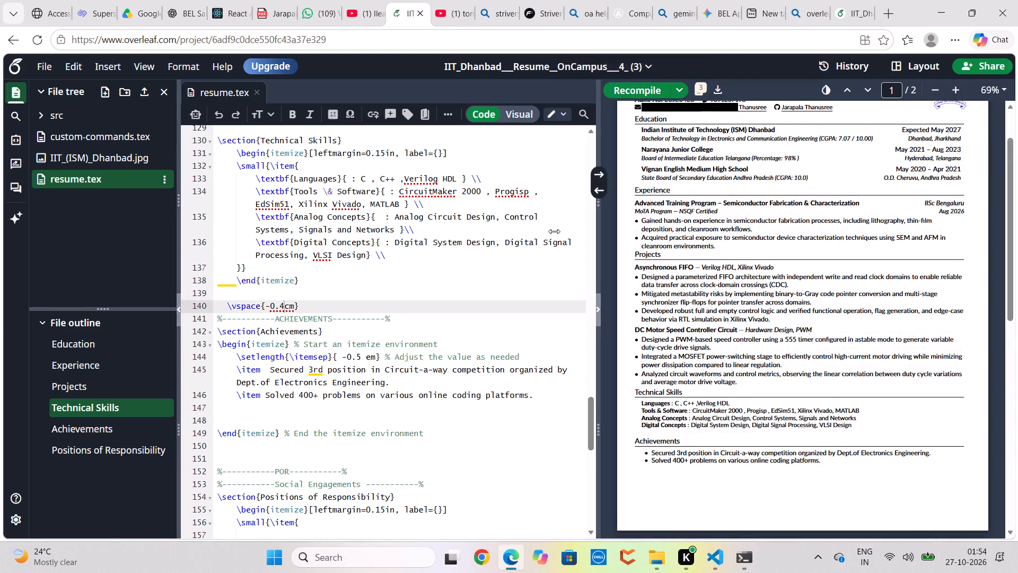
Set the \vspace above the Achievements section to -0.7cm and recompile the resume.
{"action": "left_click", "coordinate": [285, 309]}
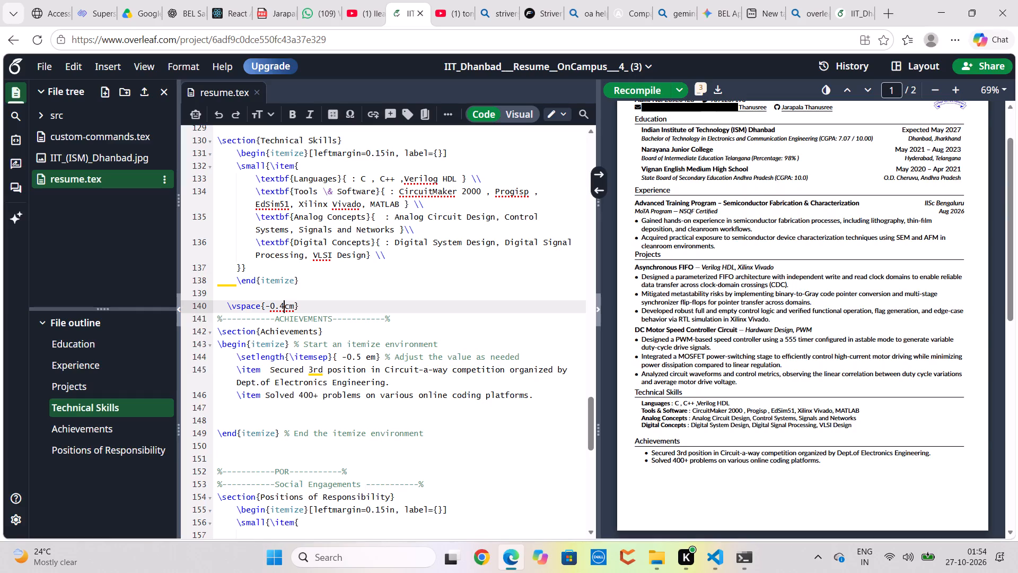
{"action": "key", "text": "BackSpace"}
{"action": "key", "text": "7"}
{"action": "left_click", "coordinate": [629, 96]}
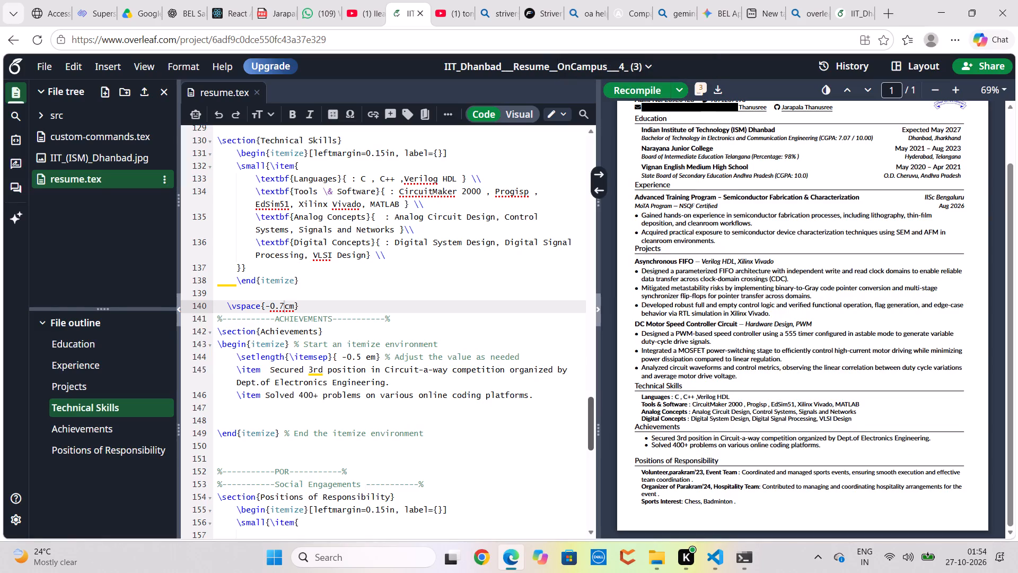
Set the \vspace above the Achievements section to -0.6cm and recompile the resume.
{"action": "left_click", "coordinate": [285, 307]}
{"action": "key", "text": "BackSpace"}
{"action": "key", "text": "6"}
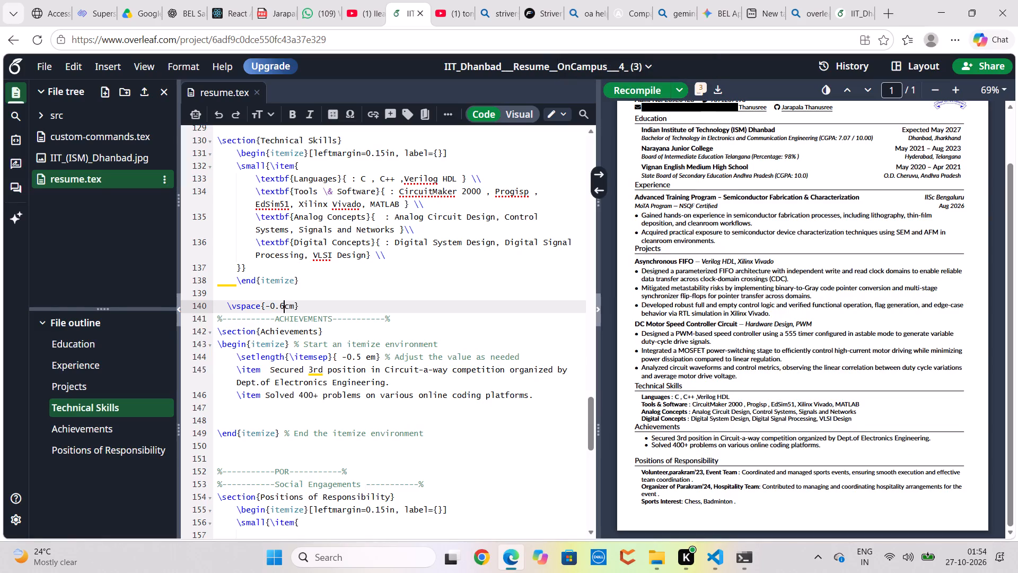
{"action": "left_click", "coordinate": [624, 89]}
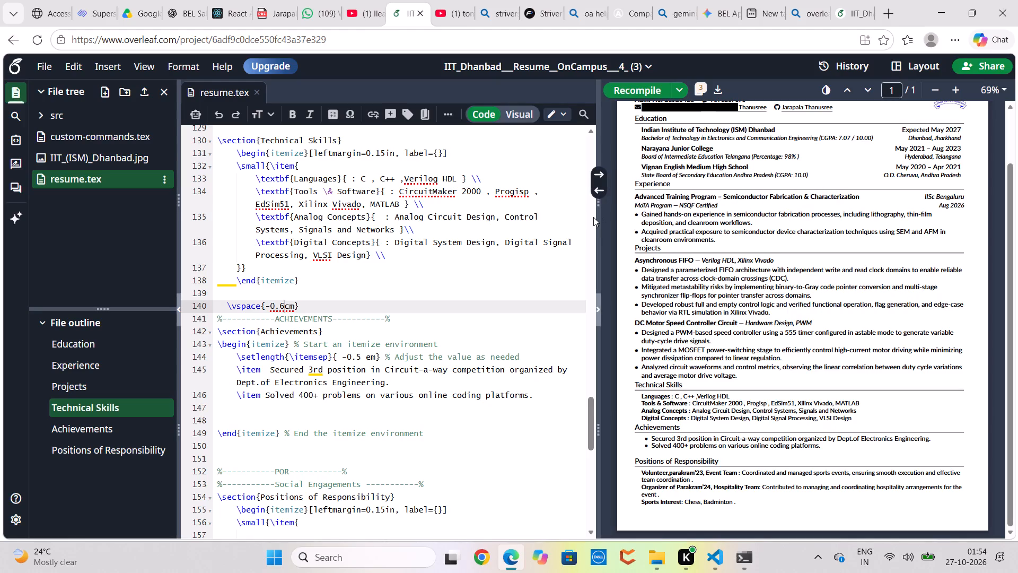
Widen the PDF preview and review the spacing of all sections across the compiled resume page.
{"action": "left_click_drag", "start_coordinate": [600, 213], "coordinate": [485, 224]}
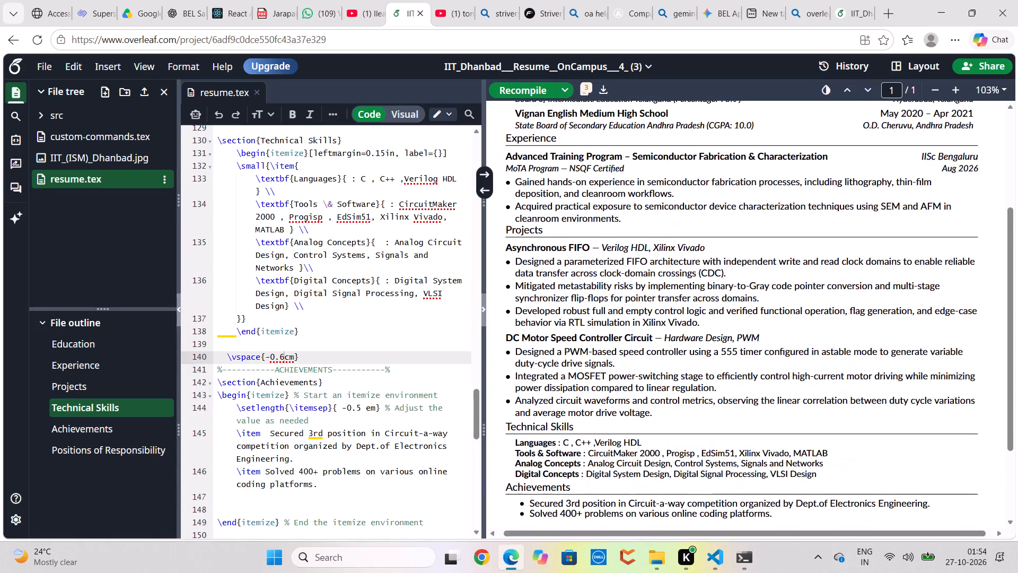
{"action": "scroll", "coordinate": [693, 289], "scroll_direction": "right", "scroll_amount": 1}
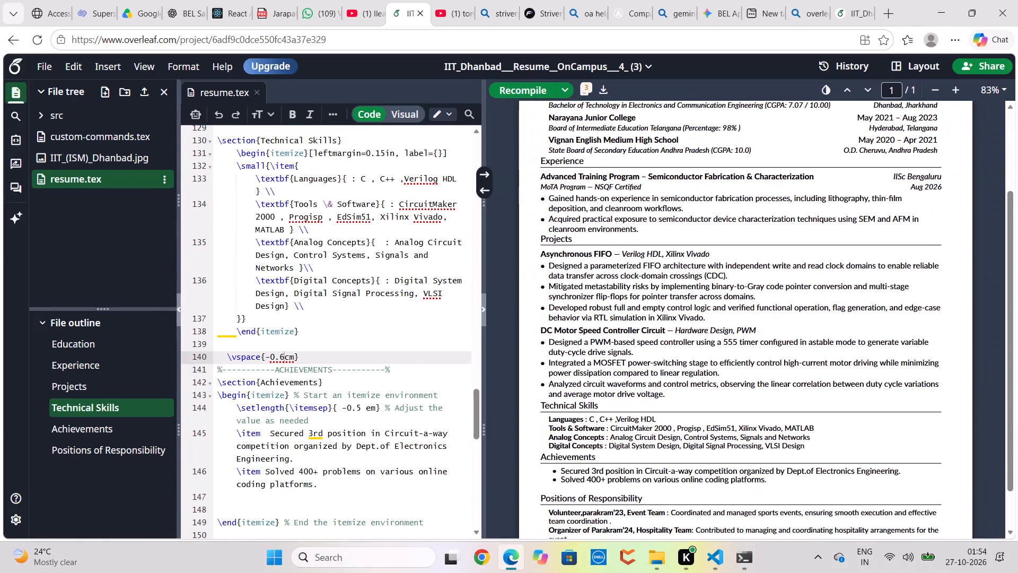
{"action": "scroll", "coordinate": [693, 289], "scroll_direction": "down", "scroll_amount": 3}
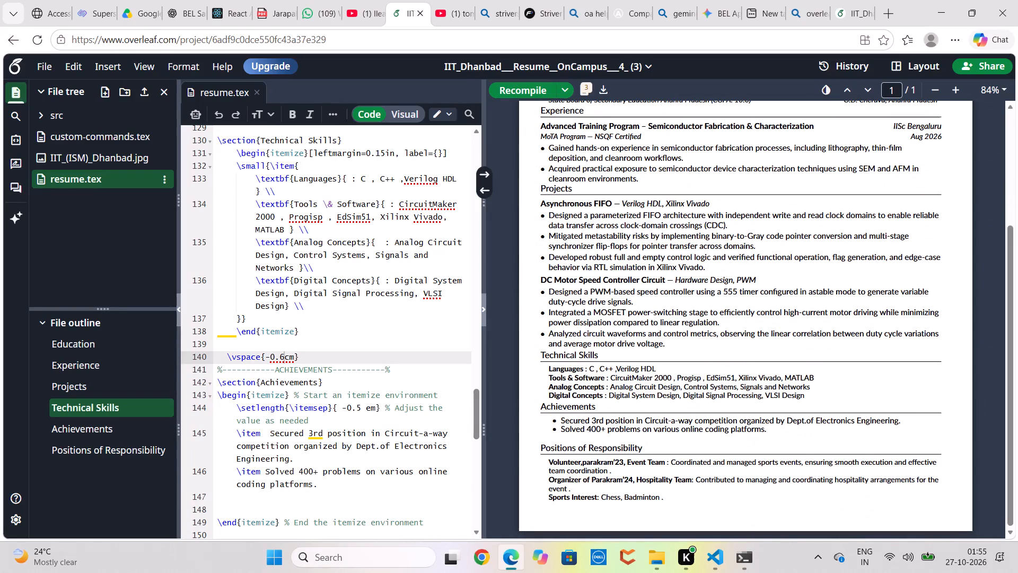
{"action": "scroll", "coordinate": [637, 221], "scroll_direction": "up", "scroll_amount": 2}
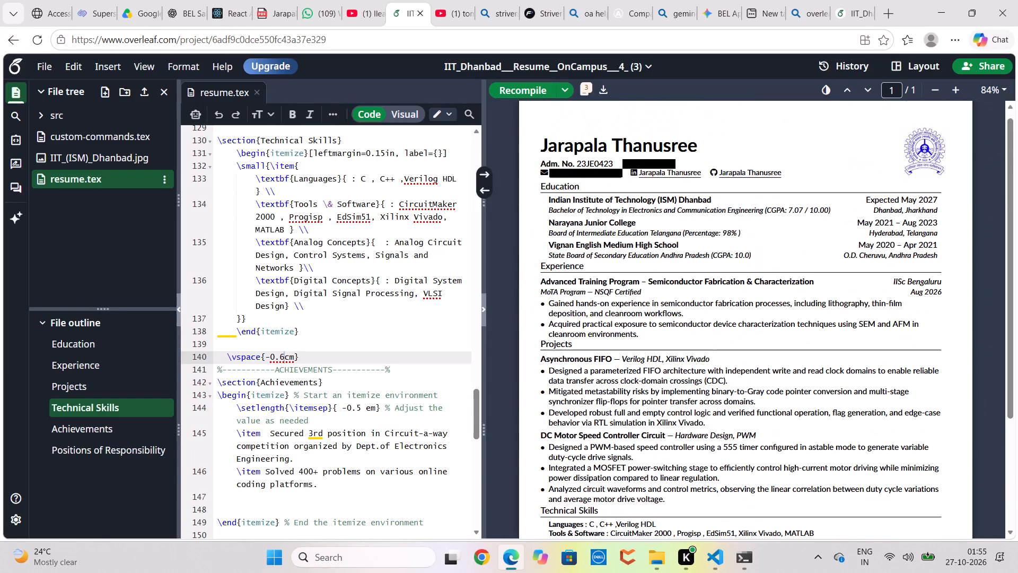
{"action": "scroll", "coordinate": [637, 221], "scroll_direction": "up", "scroll_amount": 1}
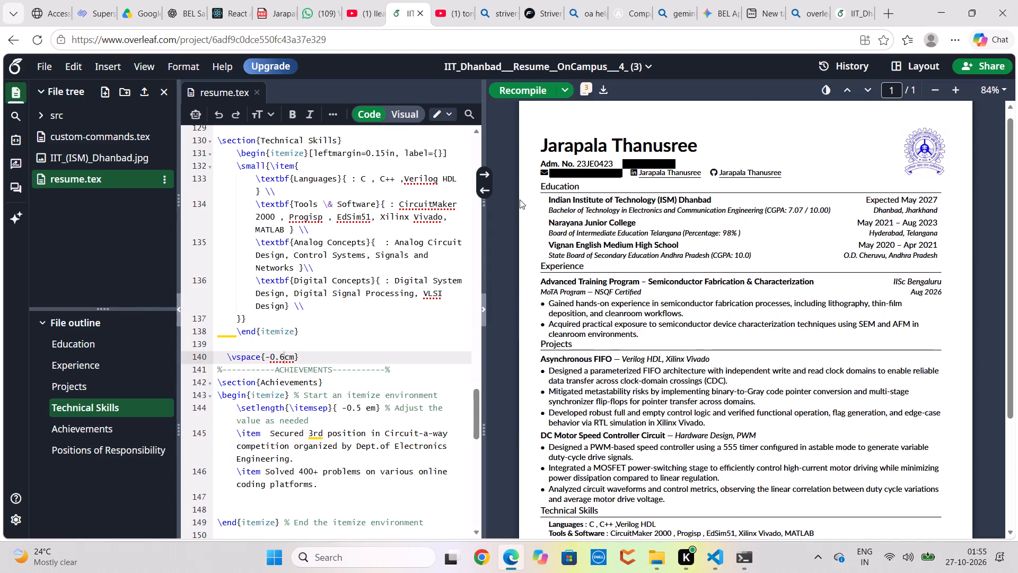
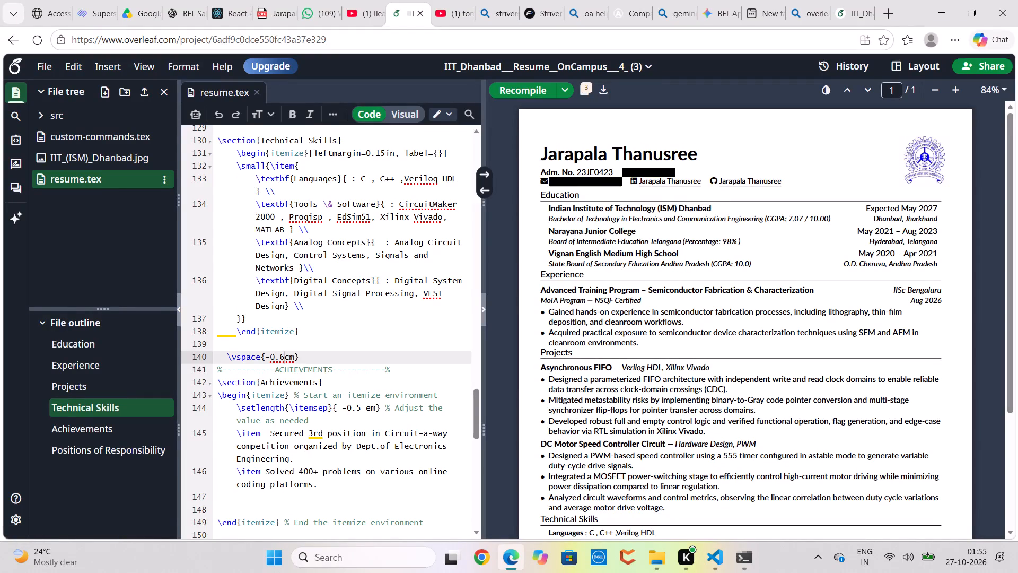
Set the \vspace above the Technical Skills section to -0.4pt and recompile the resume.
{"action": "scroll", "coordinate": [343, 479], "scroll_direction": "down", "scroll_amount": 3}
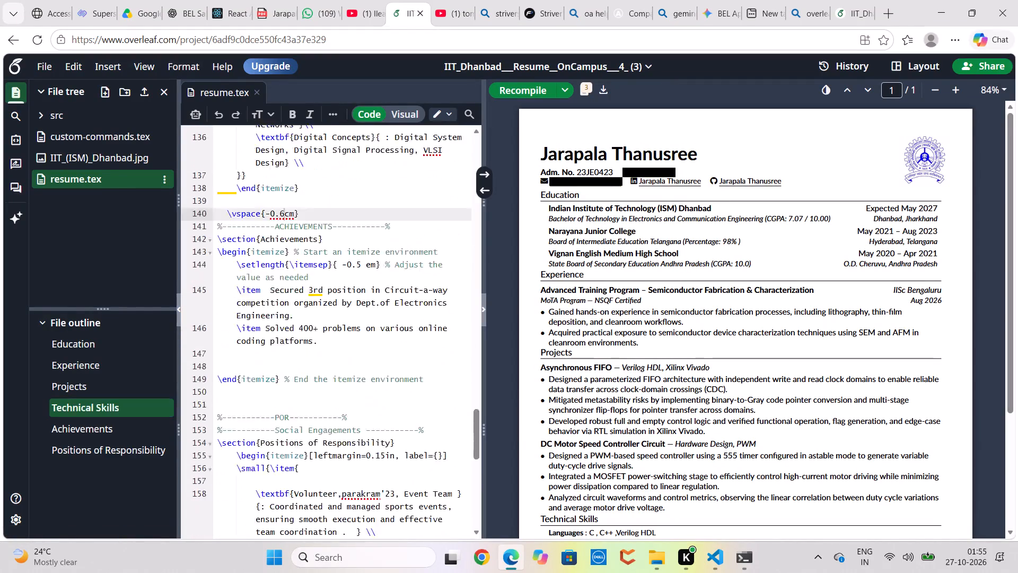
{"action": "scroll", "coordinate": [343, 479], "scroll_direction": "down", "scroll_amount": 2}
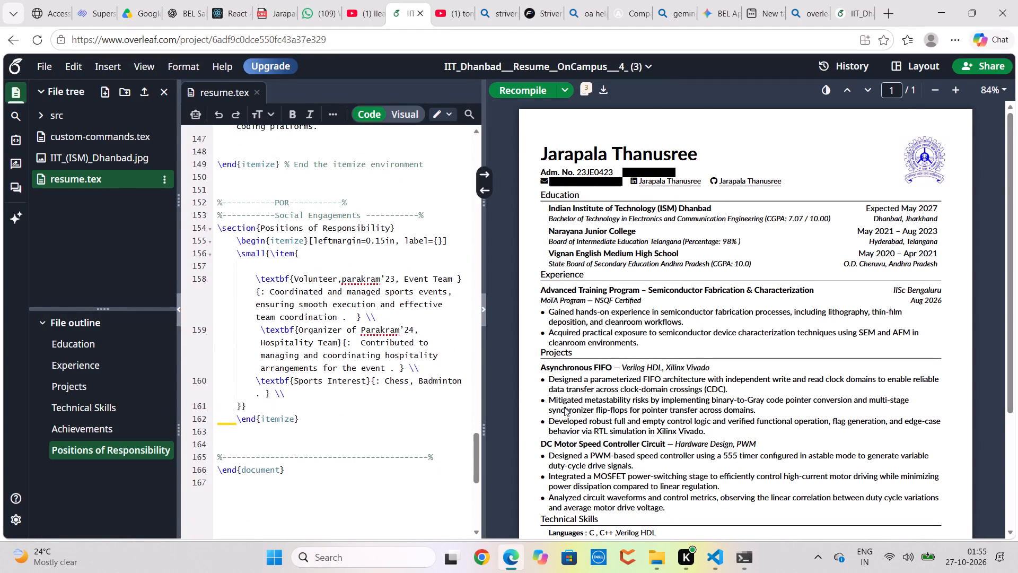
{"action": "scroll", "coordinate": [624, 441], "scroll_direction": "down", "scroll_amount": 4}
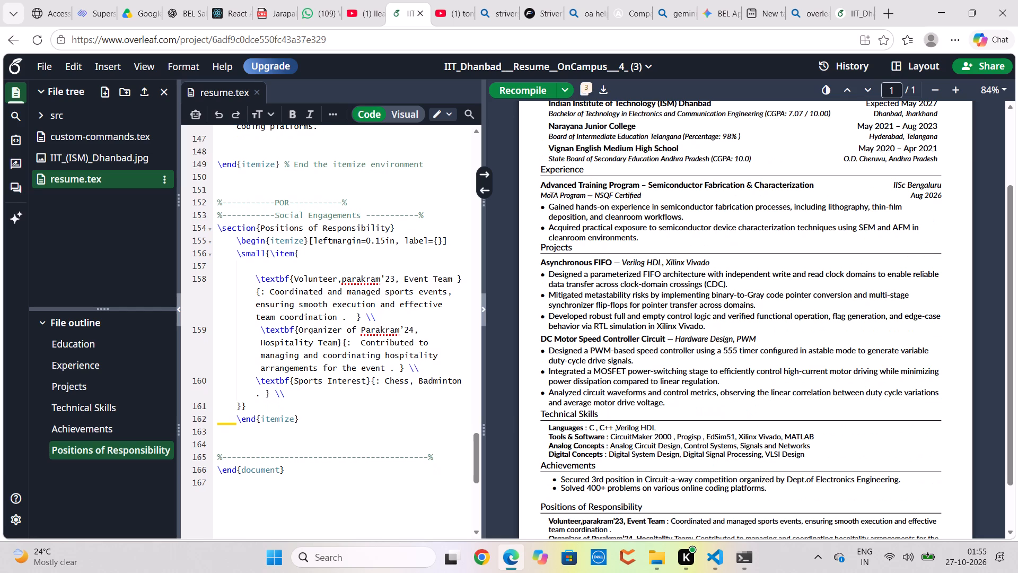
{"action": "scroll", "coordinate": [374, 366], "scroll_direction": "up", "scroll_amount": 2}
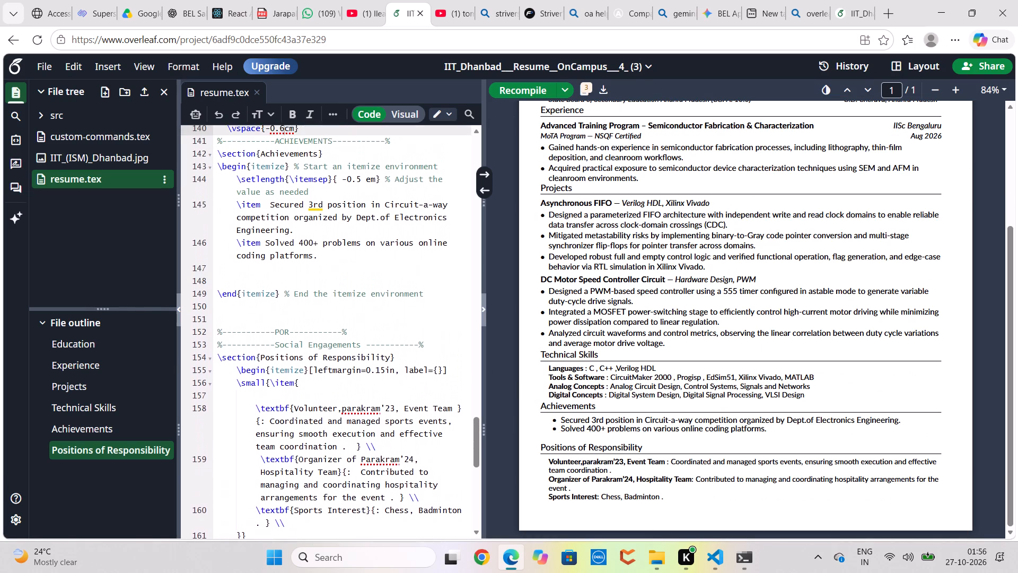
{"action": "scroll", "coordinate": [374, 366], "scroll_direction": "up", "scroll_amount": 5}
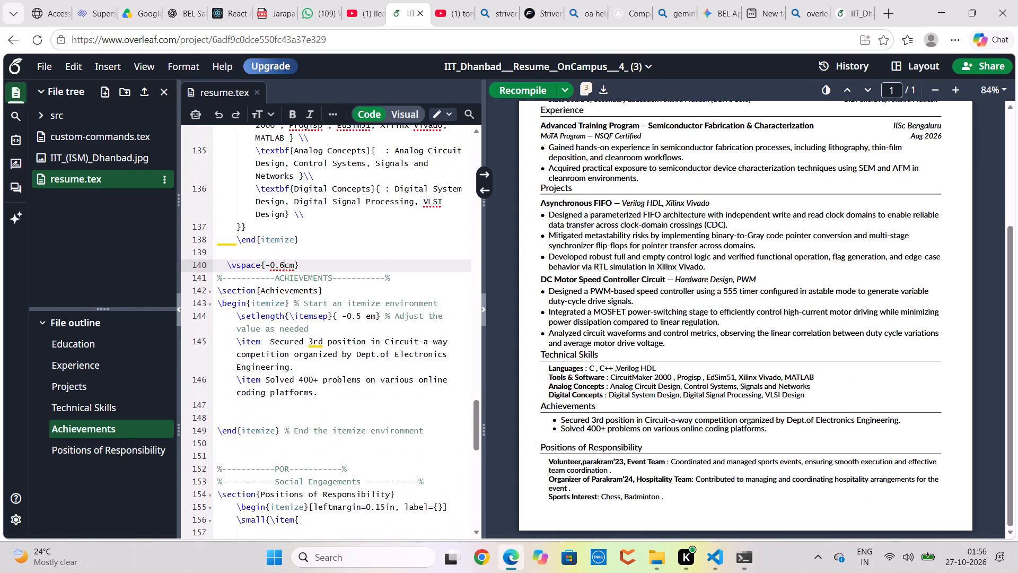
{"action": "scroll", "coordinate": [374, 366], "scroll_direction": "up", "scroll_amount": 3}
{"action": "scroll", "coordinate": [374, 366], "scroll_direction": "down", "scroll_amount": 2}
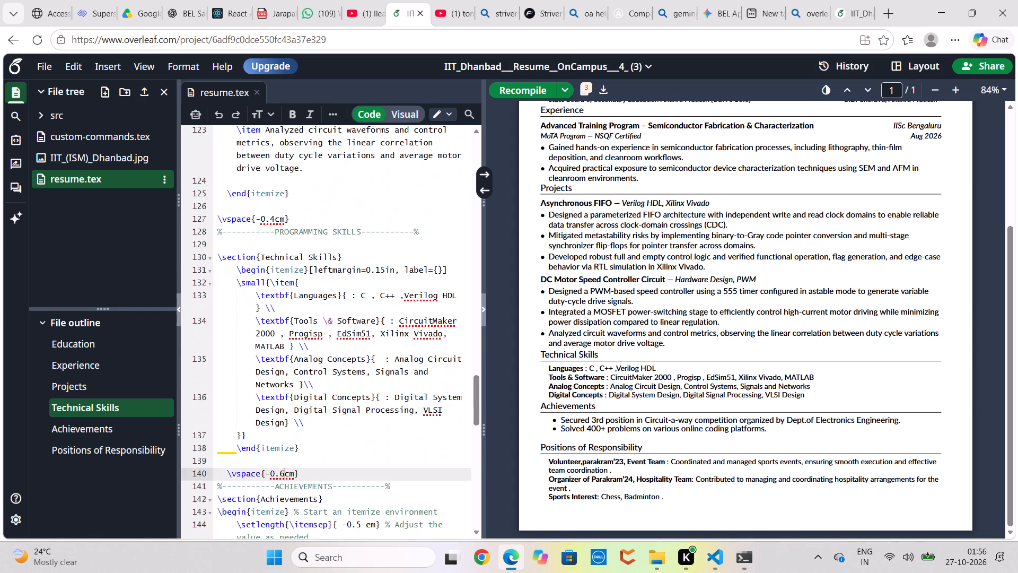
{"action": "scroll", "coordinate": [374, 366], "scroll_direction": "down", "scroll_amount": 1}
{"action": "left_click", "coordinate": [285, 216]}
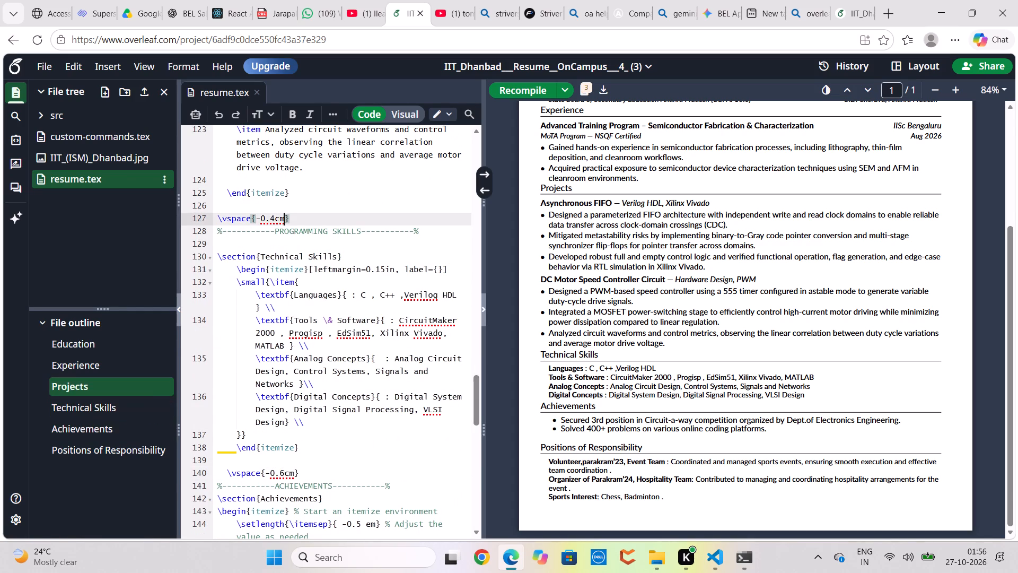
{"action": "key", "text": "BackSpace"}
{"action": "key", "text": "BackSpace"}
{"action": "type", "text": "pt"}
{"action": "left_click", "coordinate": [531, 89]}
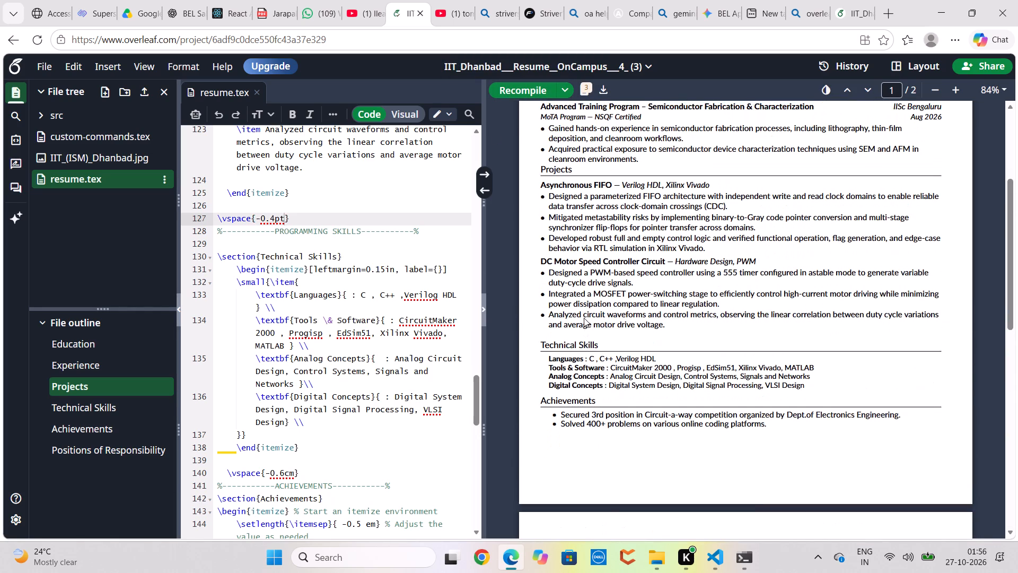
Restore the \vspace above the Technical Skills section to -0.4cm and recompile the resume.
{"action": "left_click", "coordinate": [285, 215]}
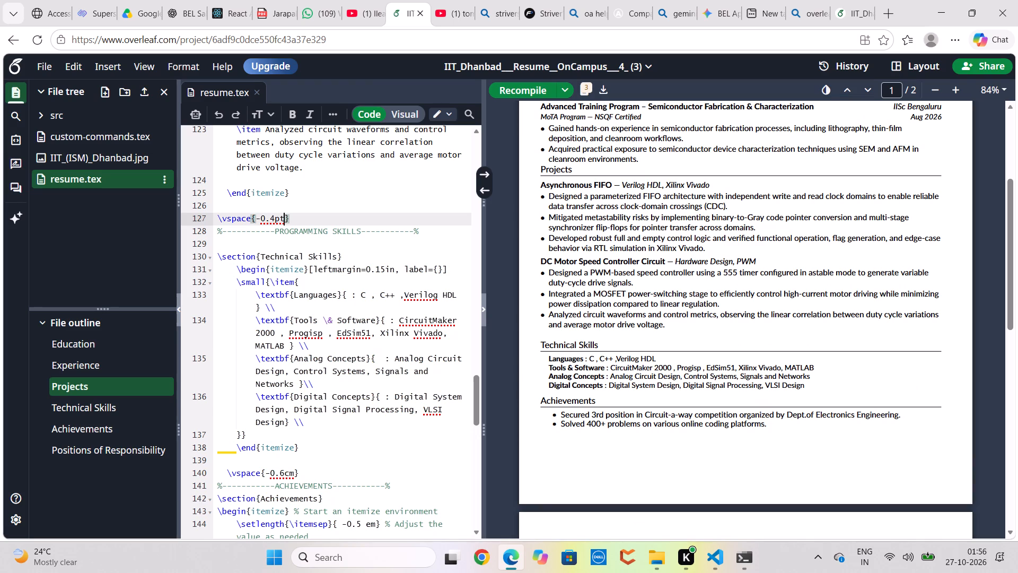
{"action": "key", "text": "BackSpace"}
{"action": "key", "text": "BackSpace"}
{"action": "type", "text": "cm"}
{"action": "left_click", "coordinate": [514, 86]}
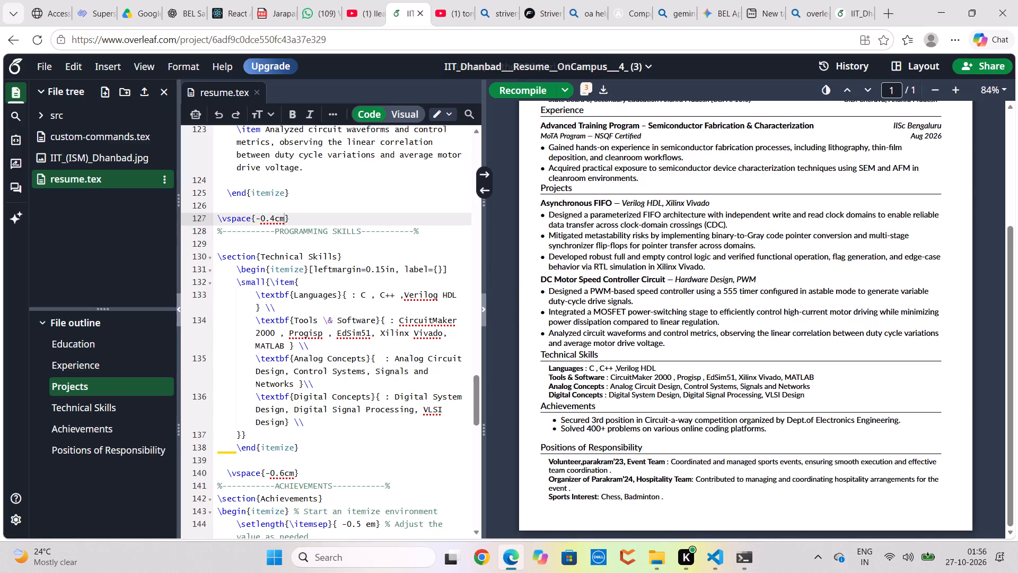
Review the spacing between sections across the recompiled resume page, from Education to Positions of Responsibility.
{"action": "scroll", "coordinate": [674, 279], "scroll_direction": "down", "scroll_amount": 2}
{"action": "scroll", "coordinate": [592, 420], "scroll_direction": "up", "scroll_amount": 1}
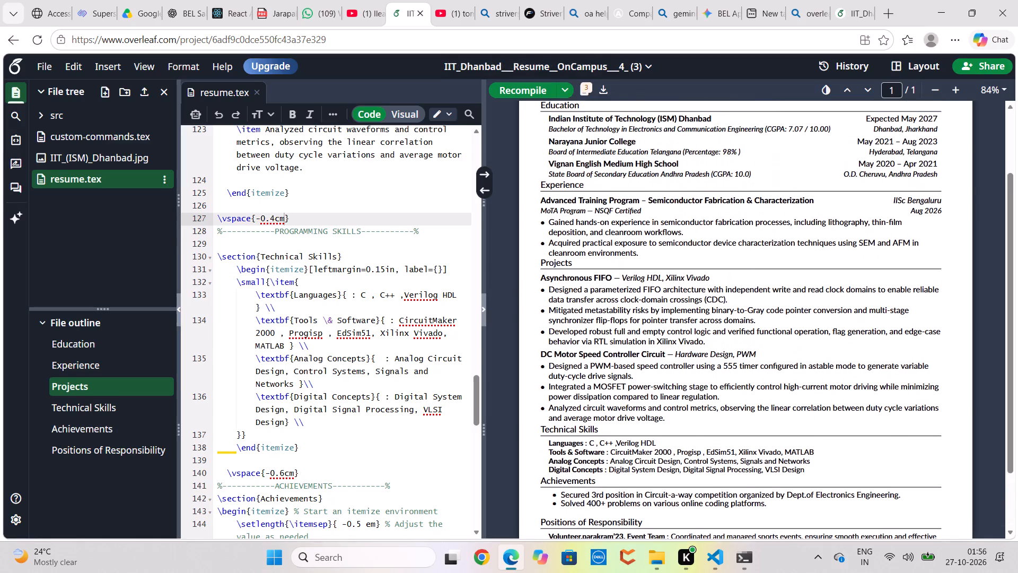
{"action": "scroll", "coordinate": [592, 420], "scroll_direction": "up", "scroll_amount": 5}
{"action": "scroll", "coordinate": [592, 420], "scroll_direction": "down", "scroll_amount": 11}
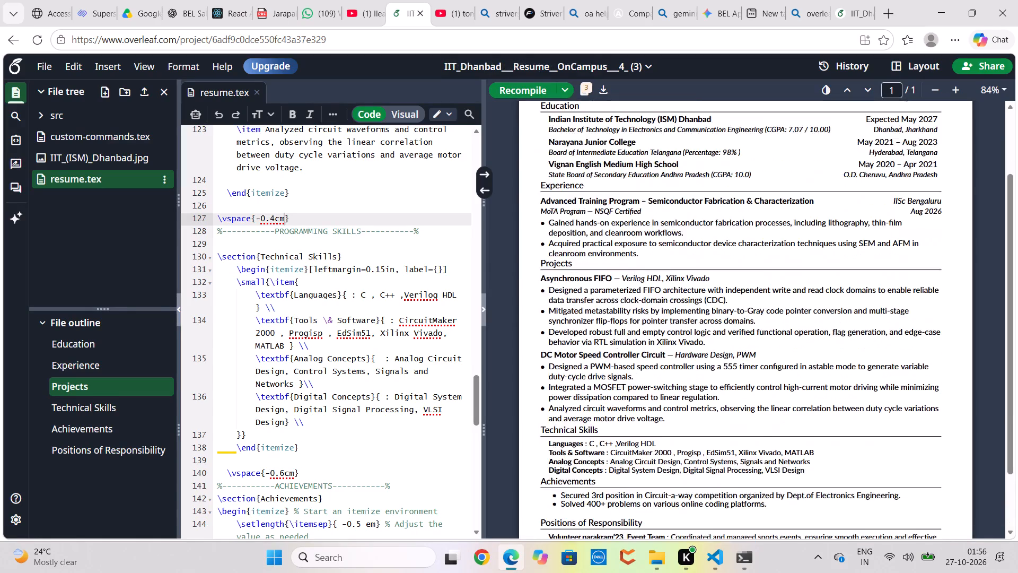
{"action": "scroll", "coordinate": [592, 420], "scroll_direction": "down", "scroll_amount": 1}
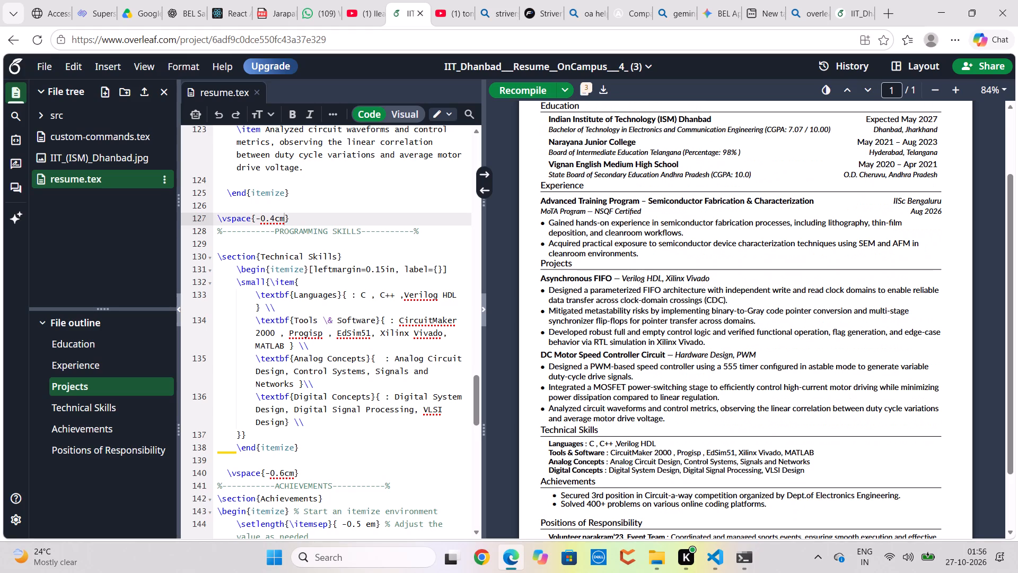
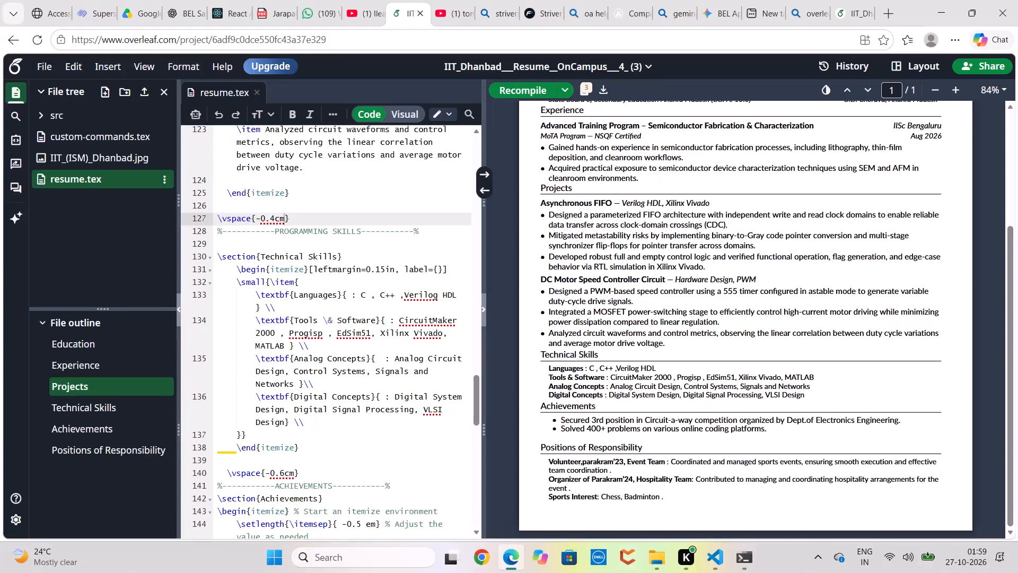
Re-examine the compiled resume from the header to Positions of Responsibility, focusing on the Analog and Digital Concepts lines under Technical Skills.
{"action": "scroll", "coordinate": [623, 333], "scroll_direction": "up", "scroll_amount": 2}
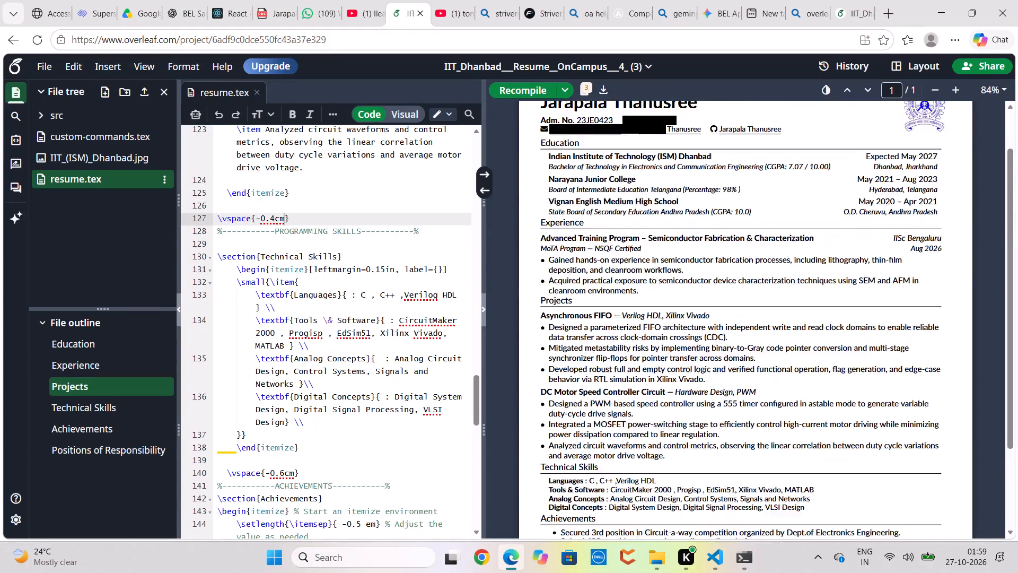
{"action": "scroll", "coordinate": [623, 333], "scroll_direction": "up", "scroll_amount": 3}
{"action": "scroll", "coordinate": [623, 333], "scroll_direction": "down", "scroll_amount": 8}
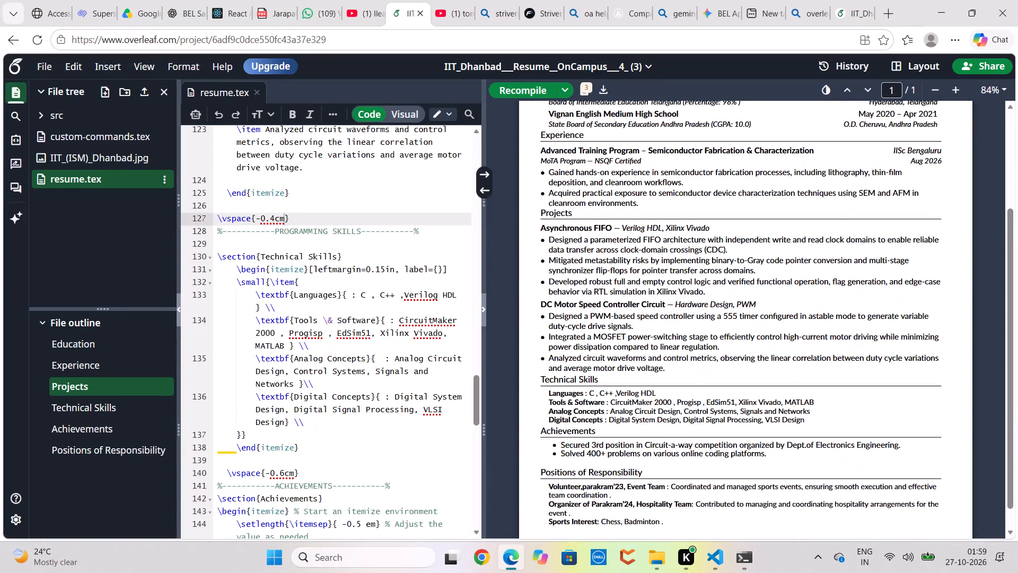
{"action": "scroll", "coordinate": [623, 333], "scroll_direction": "up", "scroll_amount": 4}
{"action": "scroll", "coordinate": [623, 333], "scroll_direction": "down", "scroll_amount": 5}
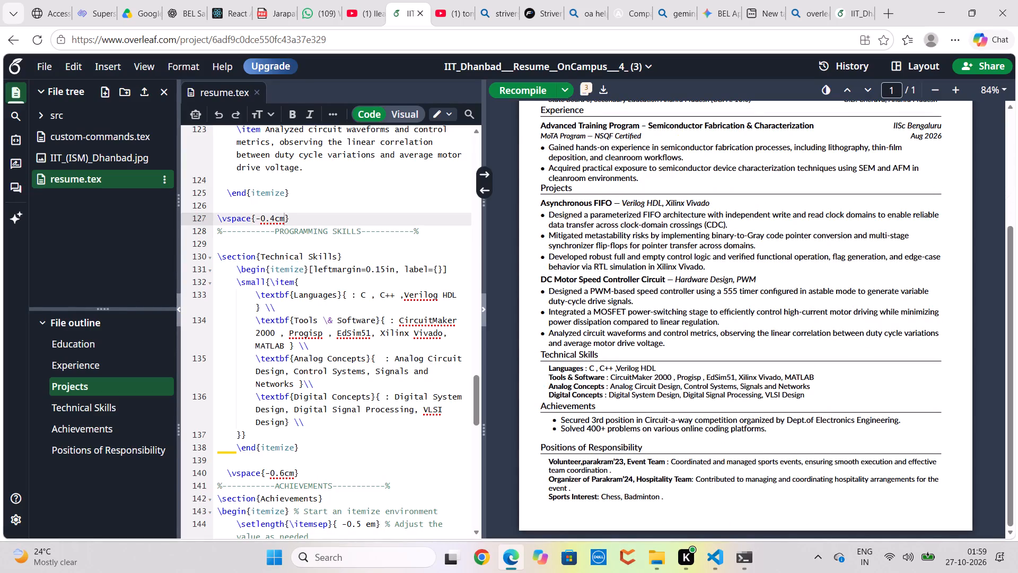
{"action": "scroll", "coordinate": [734, 211], "scroll_direction": "down", "scroll_amount": 3}
{"action": "scroll", "coordinate": [734, 211], "scroll_direction": "up", "scroll_amount": 5}
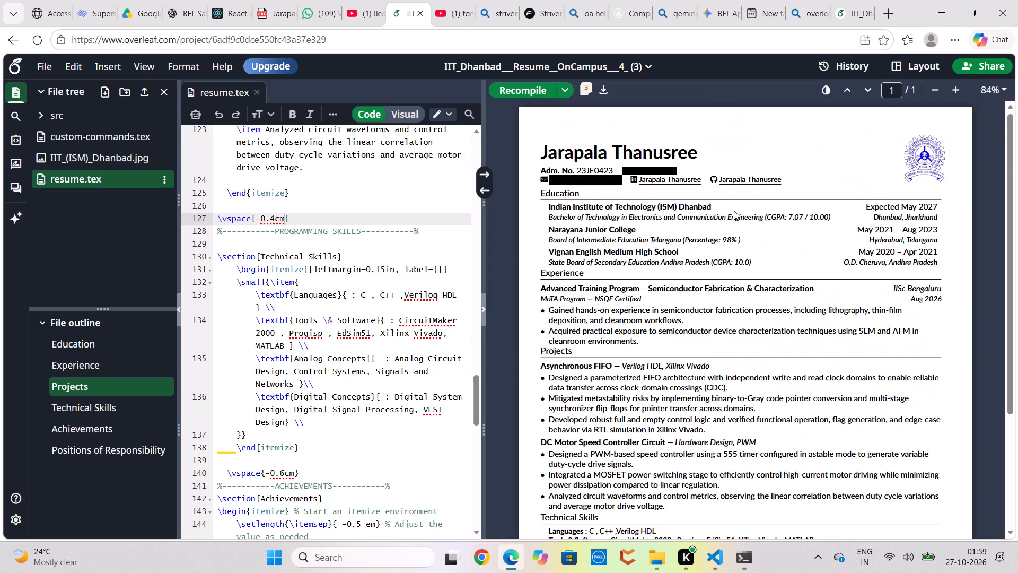
{"action": "scroll", "coordinate": [734, 211], "scroll_direction": "down", "scroll_amount": 3}
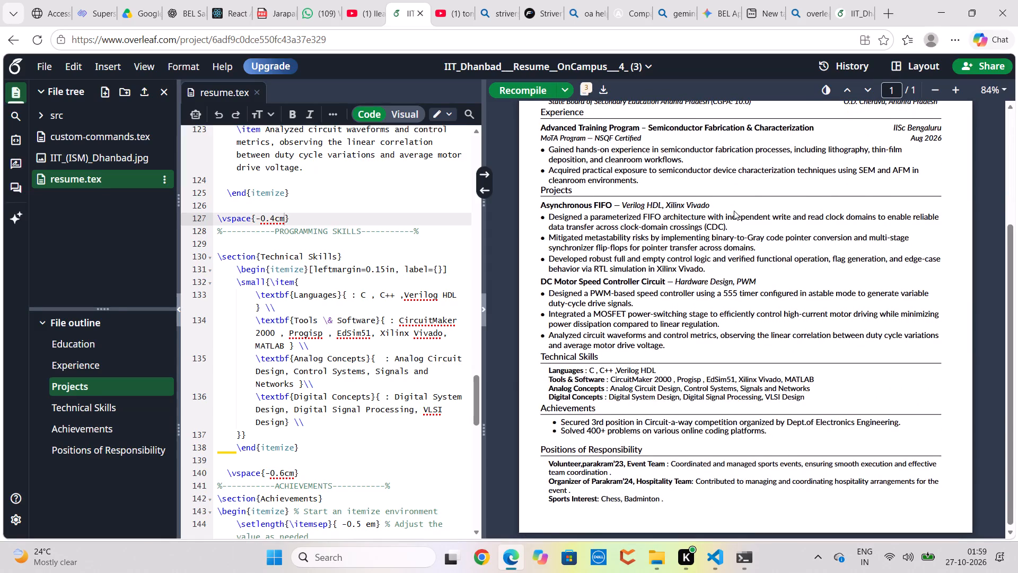
{"action": "scroll", "coordinate": [734, 211], "scroll_direction": "up", "scroll_amount": 2}
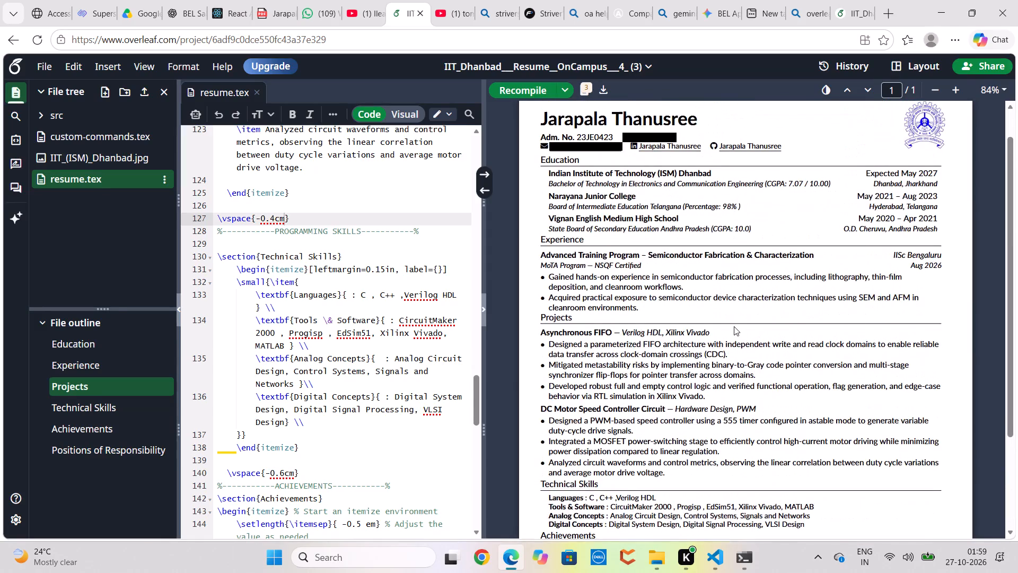
{"action": "scroll", "coordinate": [734, 326], "scroll_direction": "down", "scroll_amount": 2}
{"action": "left_click_drag", "start_coordinate": [547, 388], "coordinate": [800, 395]}
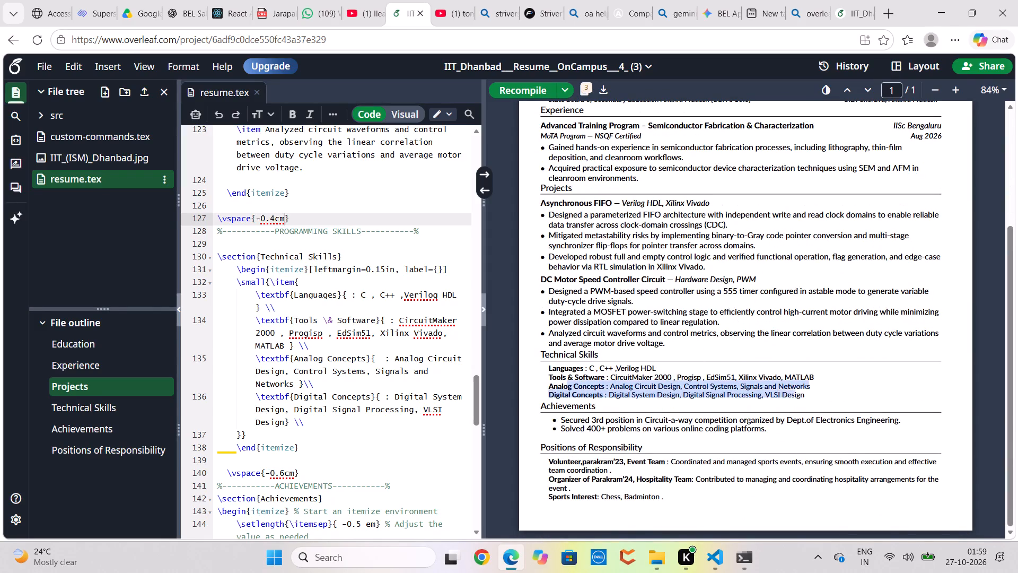
{"action": "left_click_drag", "start_coordinate": [800, 395], "coordinate": [806, 395]}
{"action": "left_click", "coordinate": [829, 396]}
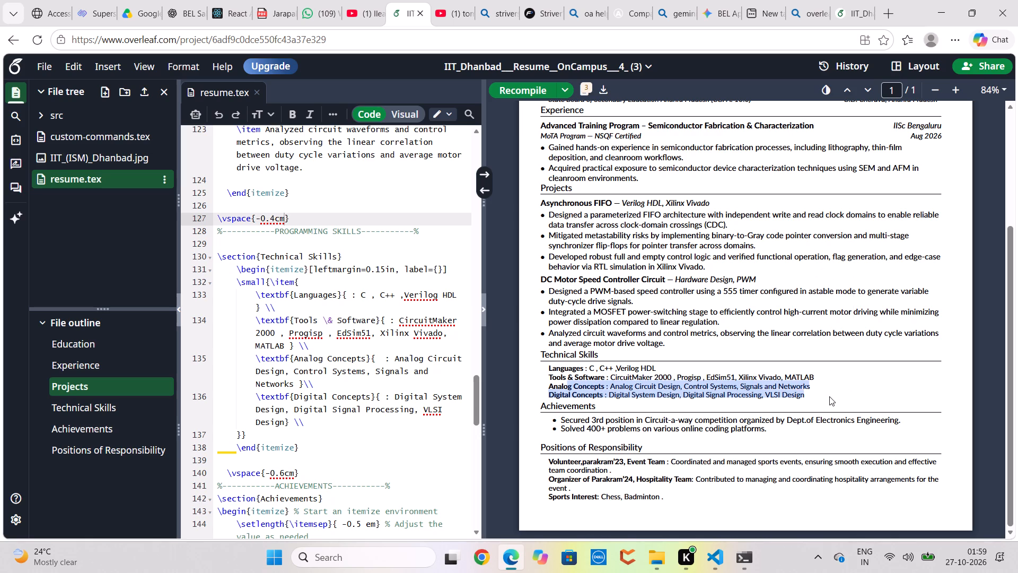
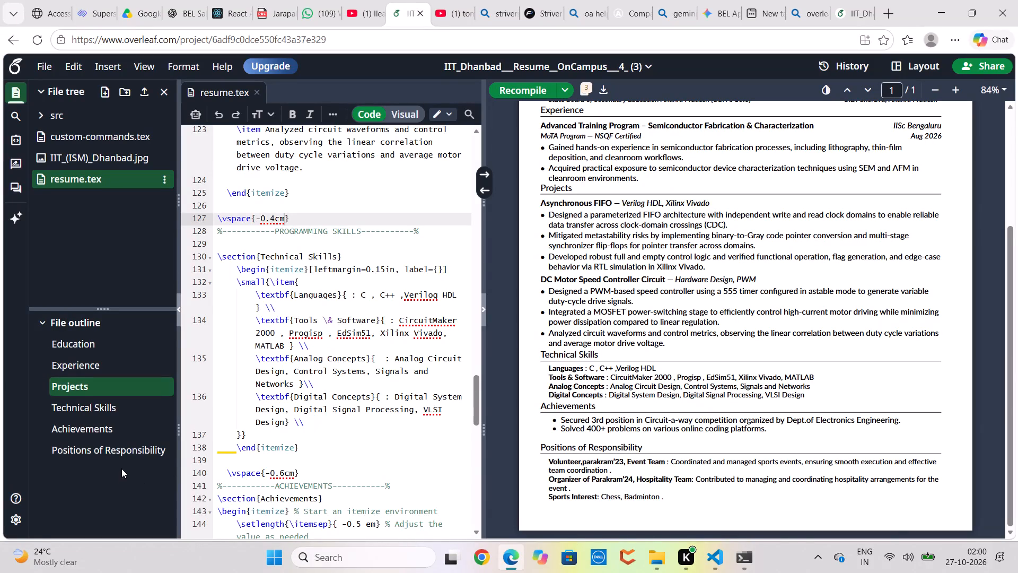
Insert \vspace{-0.5cm} on the blank line above the Positions of Responsibility section and recompile the resume.
{"action": "left_click", "coordinate": [120, 453]}
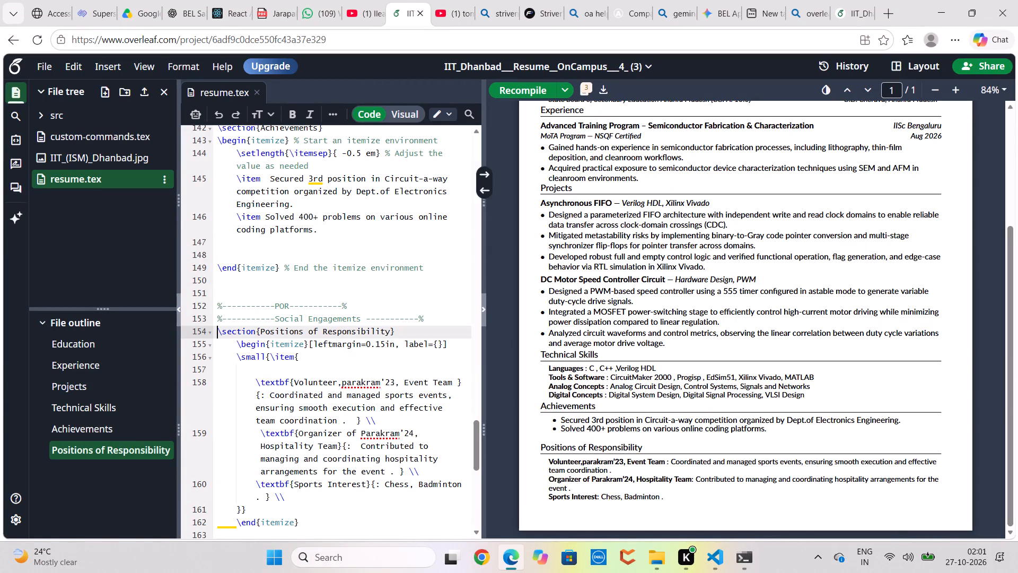
{"action": "left_click", "coordinate": [275, 292]}
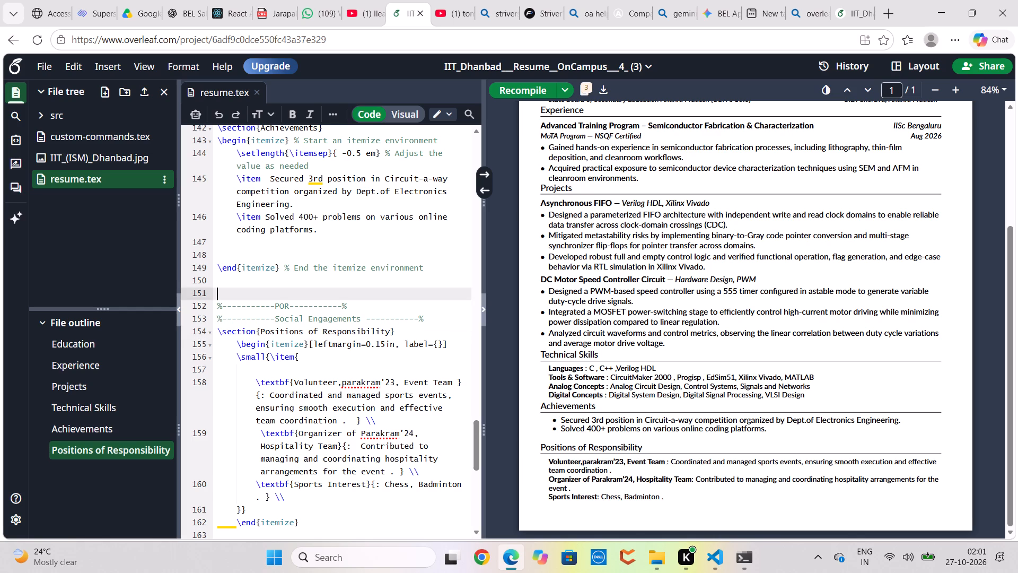
{"action": "key", "text": "ctrl+v"}
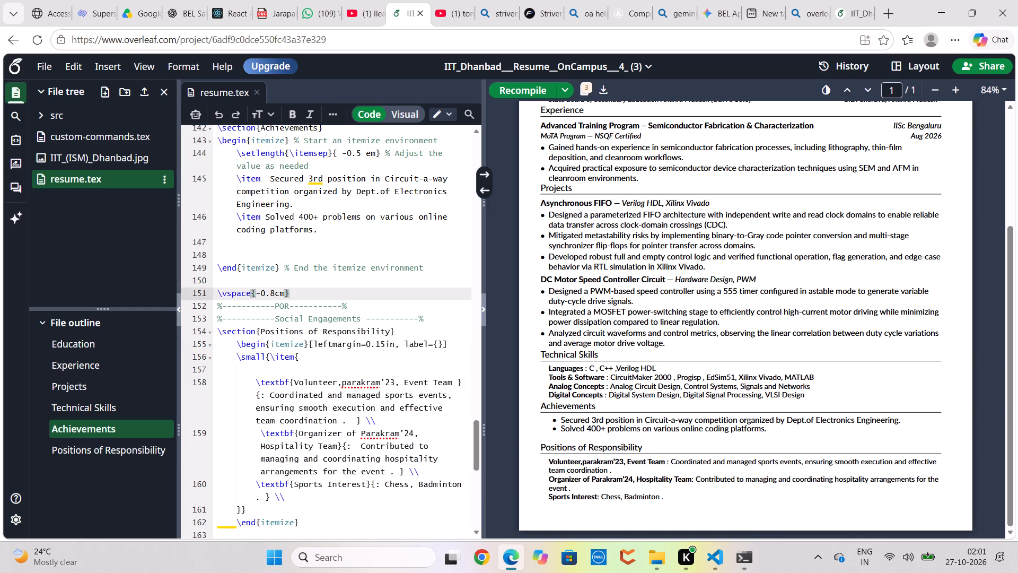
{"action": "left_click", "coordinate": [273, 292]}
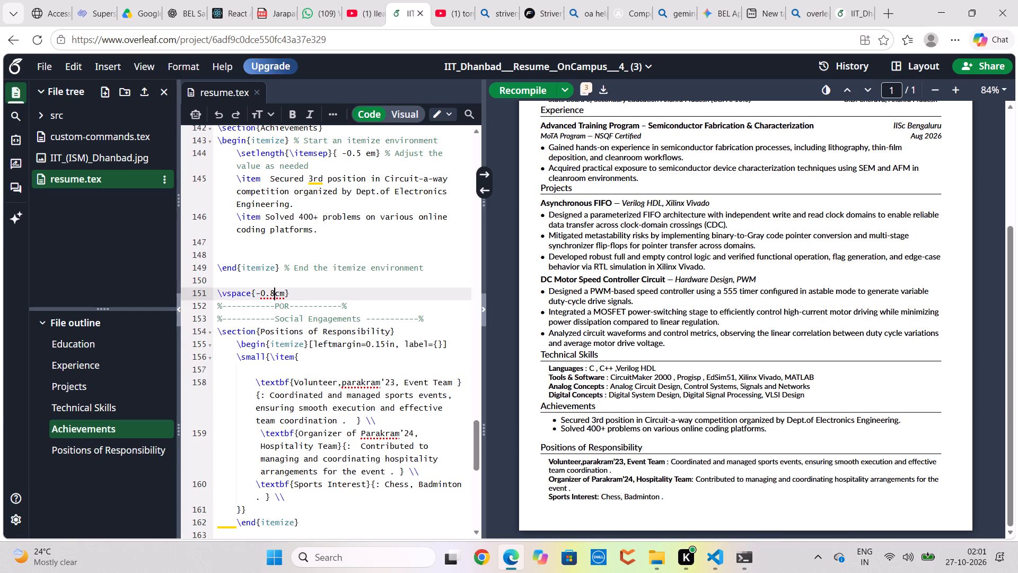
{"action": "key", "text": "Right"}
{"action": "key", "text": "BackSpace"}
{"action": "key", "text": "5"}
{"action": "left_click", "coordinate": [518, 83]}
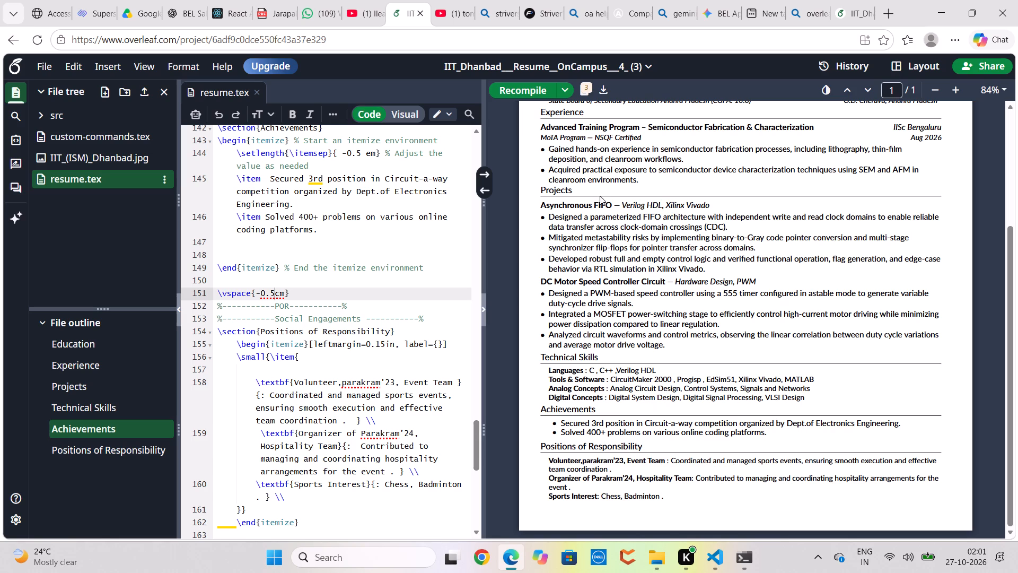
Set the \vspace command between the Experience and Projects sections to -0.4cm and recompile the resume.
{"action": "scroll", "coordinate": [323, 339], "scroll_direction": "up", "scroll_amount": 5}
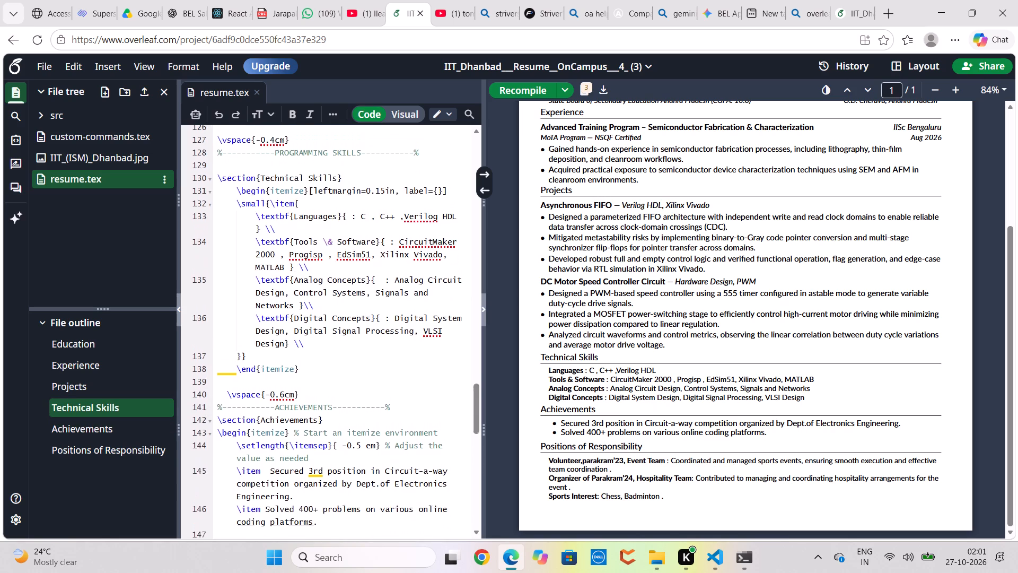
{"action": "scroll", "coordinate": [323, 339], "scroll_direction": "up", "scroll_amount": 1}
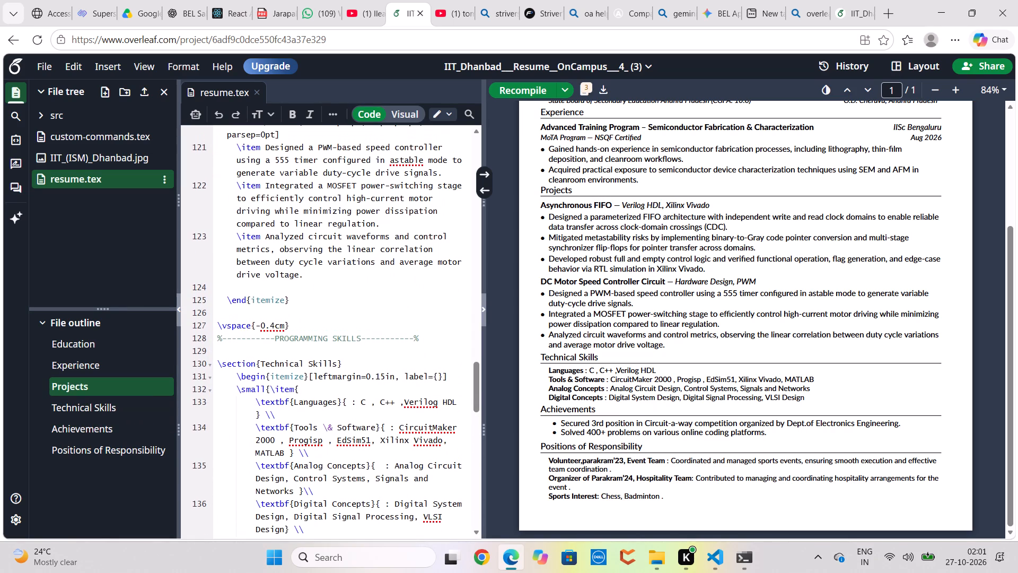
{"action": "scroll", "coordinate": [323, 339], "scroll_direction": "up", "scroll_amount": 1}
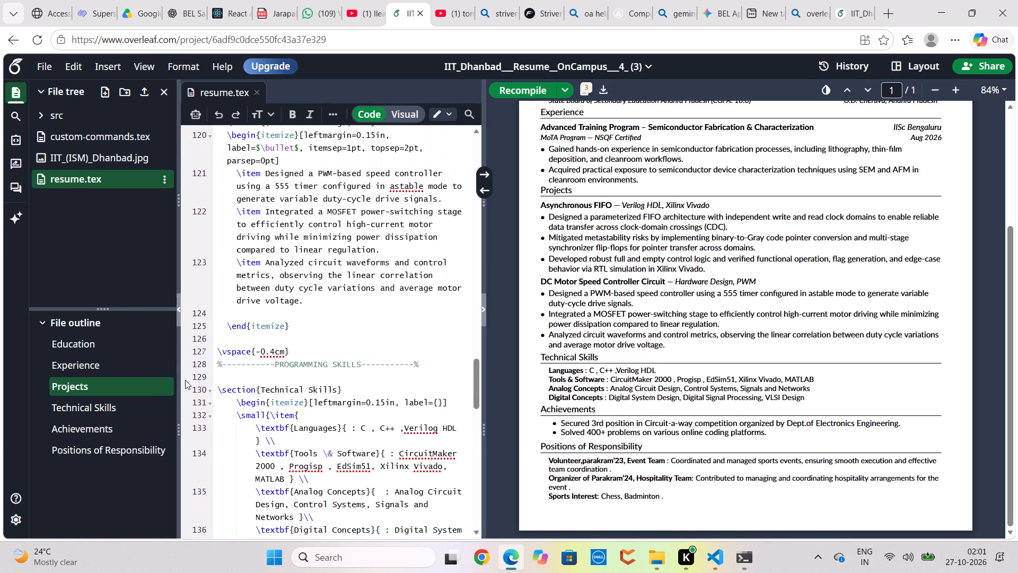
{"action": "left_click", "coordinate": [83, 384]}
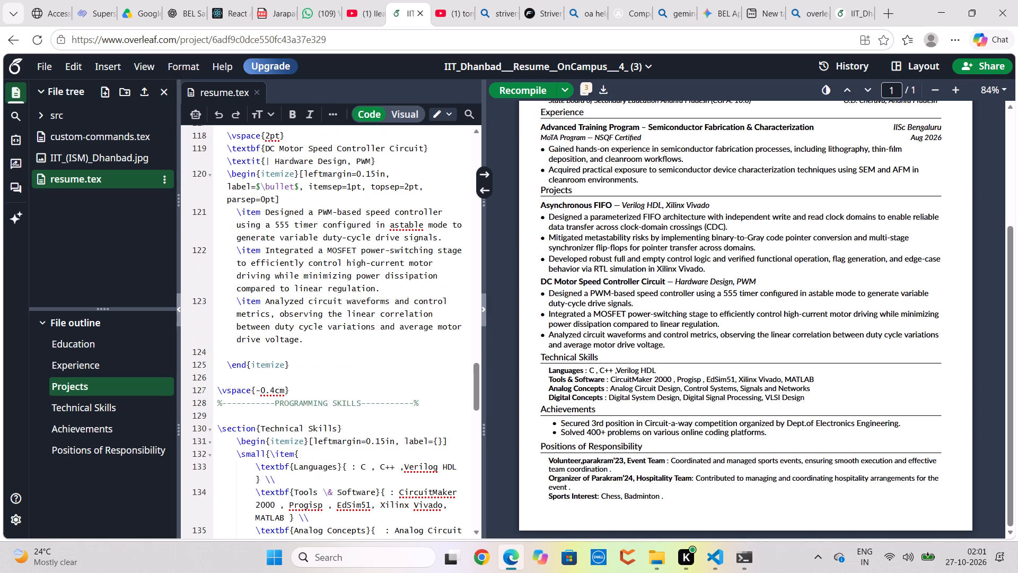
{"action": "scroll", "coordinate": [313, 400], "scroll_direction": "up", "scroll_amount": 2}
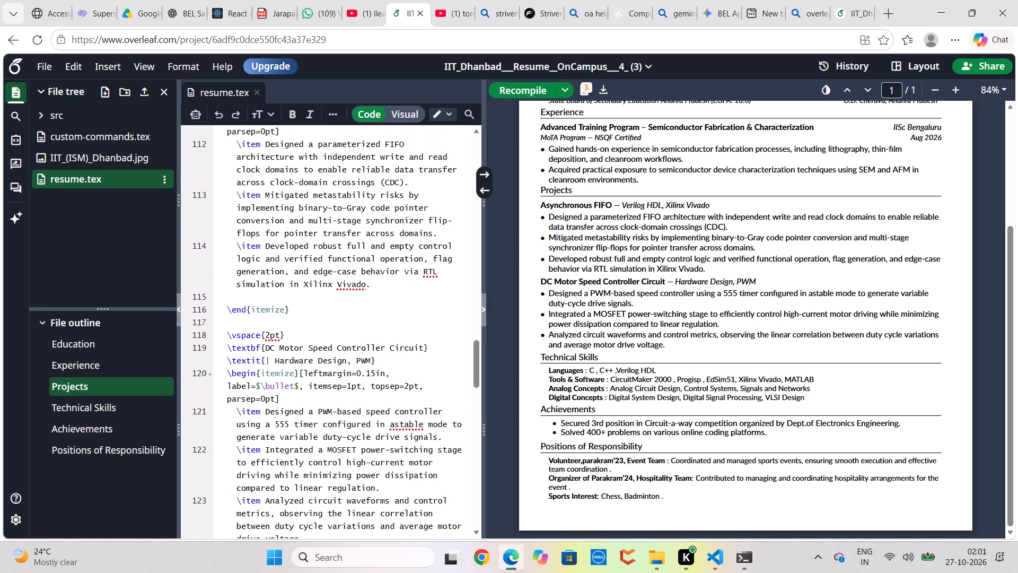
{"action": "scroll", "coordinate": [313, 400], "scroll_direction": "up", "scroll_amount": 4}
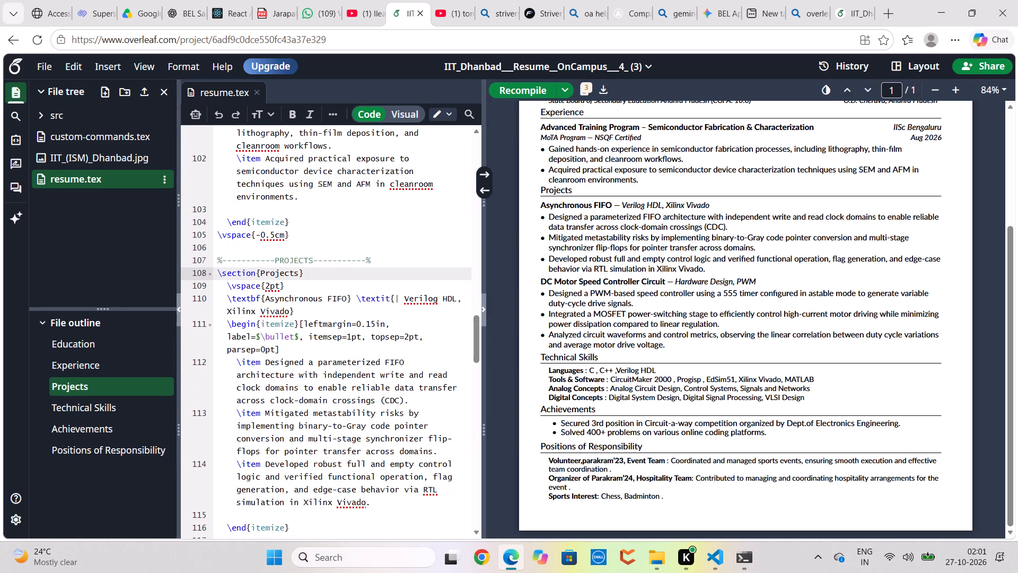
{"action": "left_click", "coordinate": [276, 235]}
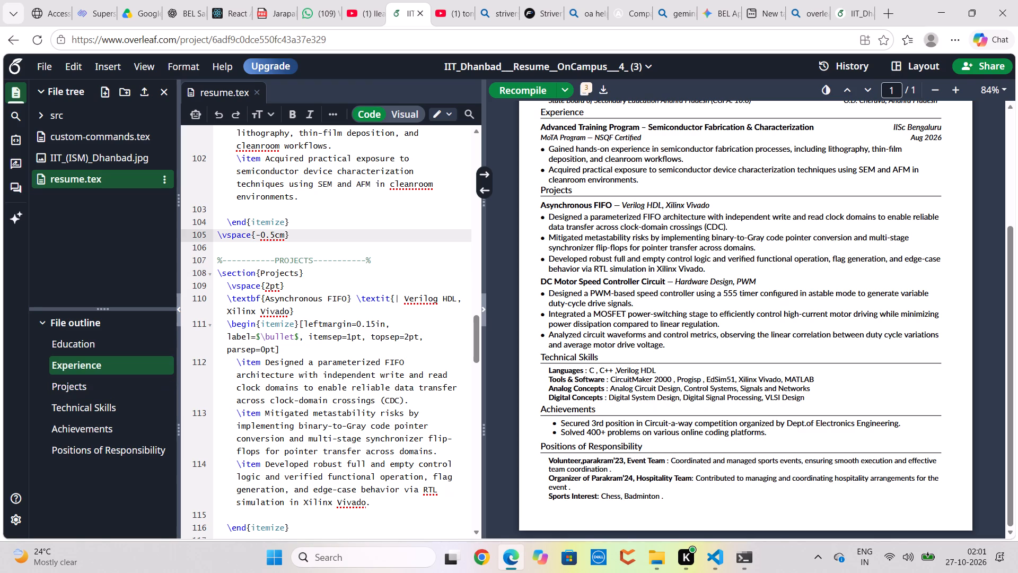
{"action": "key", "text": "BackSpace"}
{"action": "key", "text": "4"}
{"action": "left_click", "coordinate": [524, 89]}
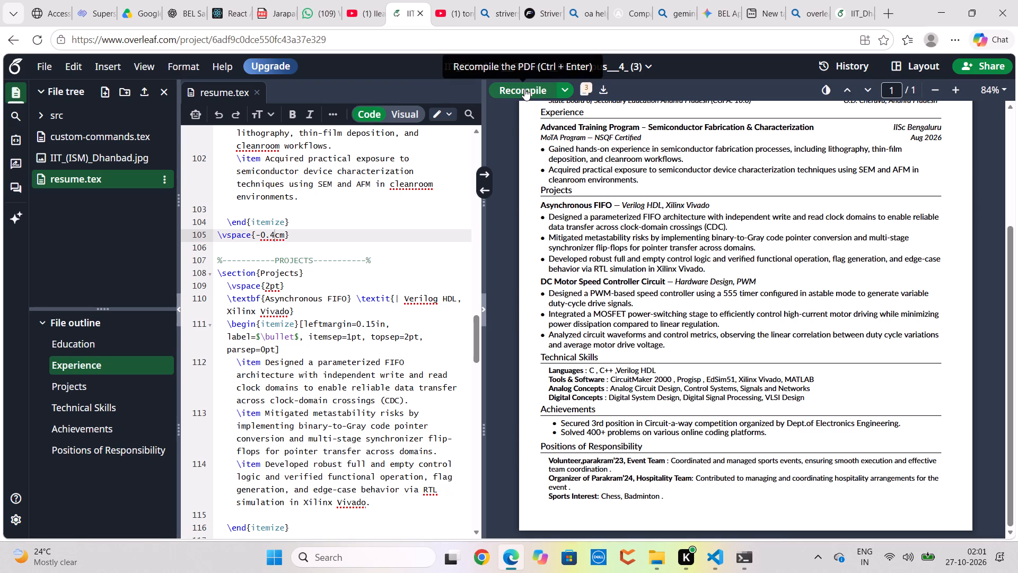
{"action": "scroll", "coordinate": [611, 324], "scroll_direction": "down", "scroll_amount": 1}
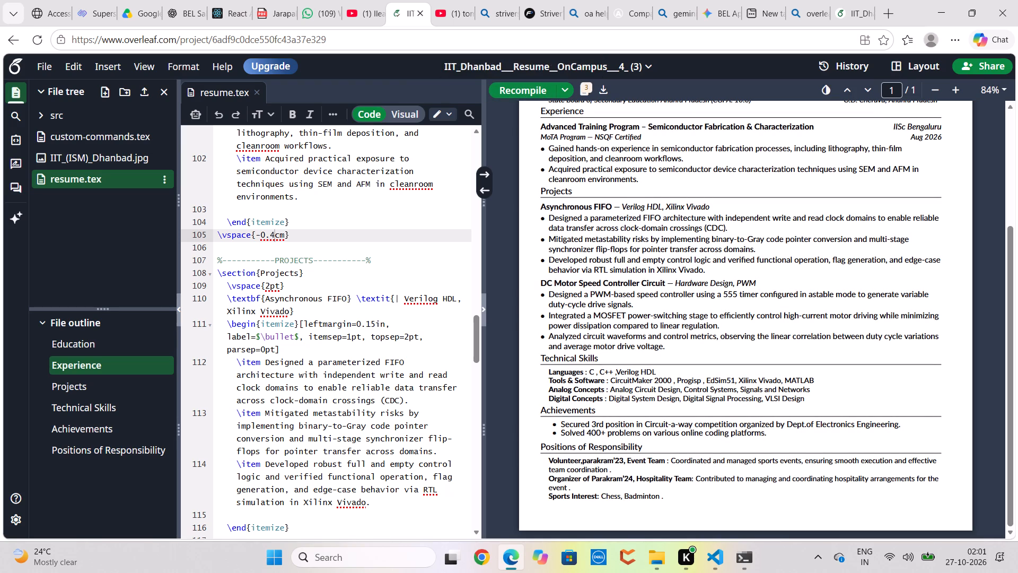
{"action": "scroll", "coordinate": [611, 324], "scroll_direction": "down", "scroll_amount": 2}
{"action": "scroll", "coordinate": [611, 324], "scroll_direction": "up", "scroll_amount": 1}
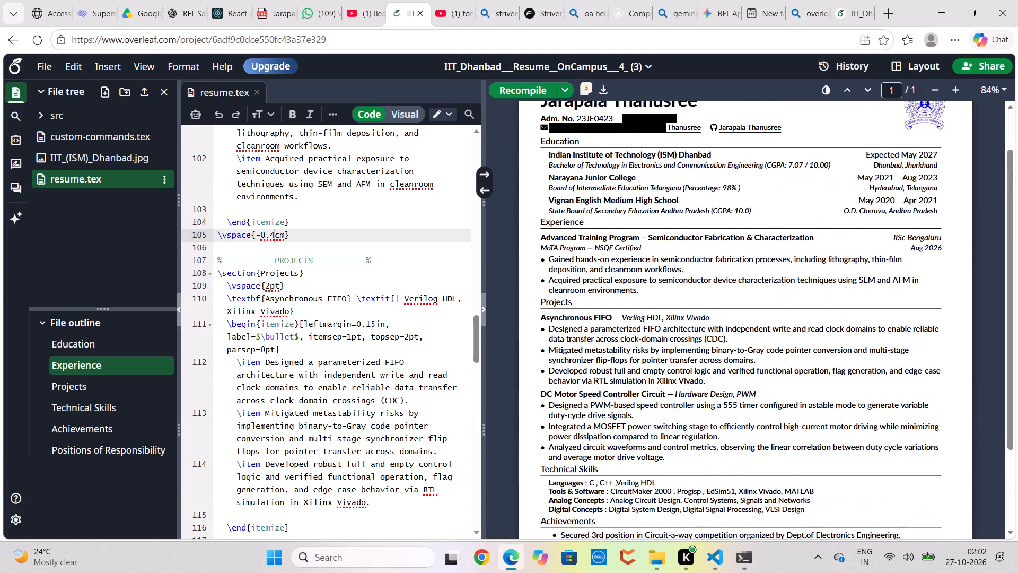
{"action": "scroll", "coordinate": [611, 324], "scroll_direction": "up", "scroll_amount": 1}
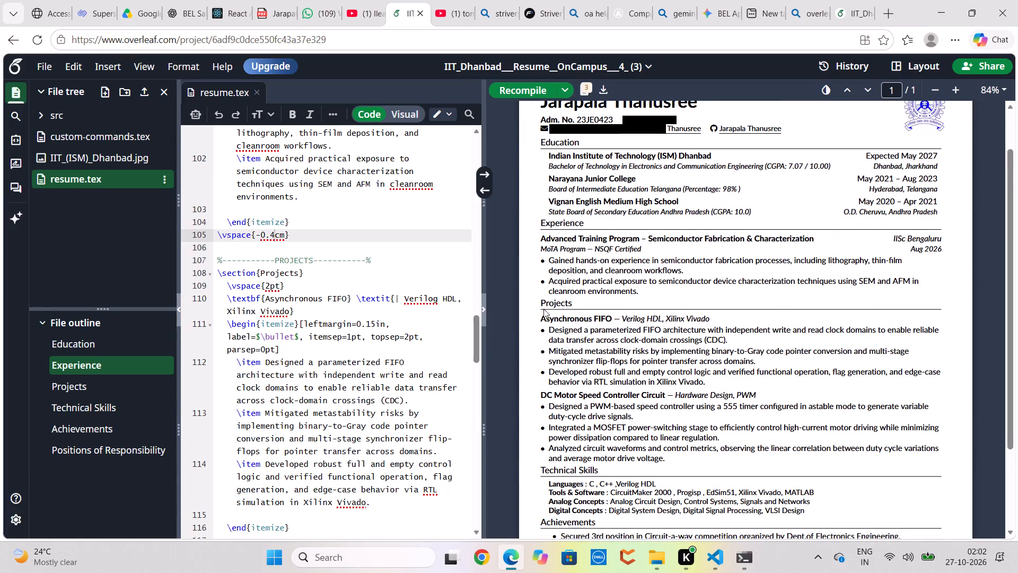
{"action": "scroll", "coordinate": [471, 351], "scroll_direction": "up", "scroll_amount": 2}
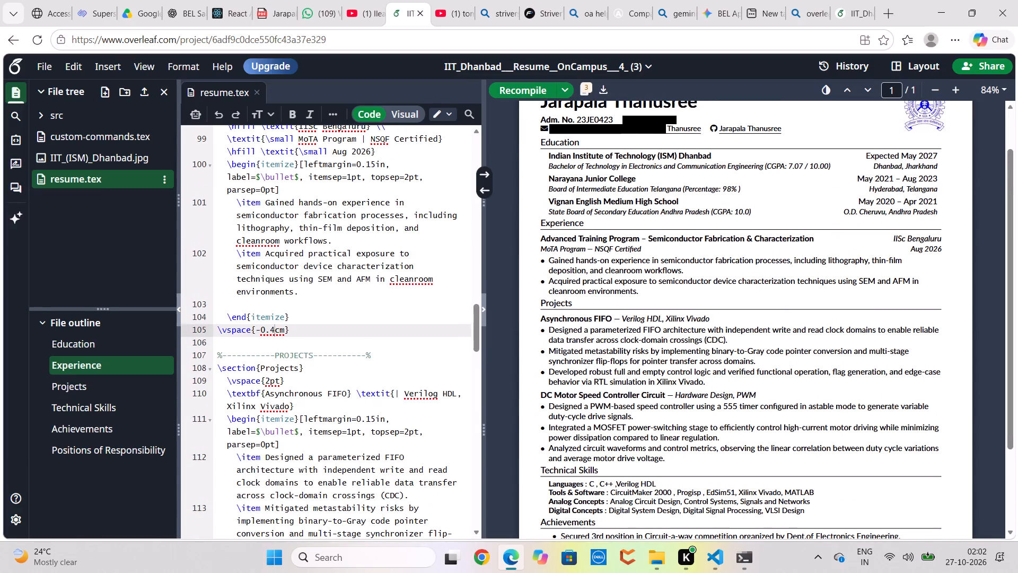
{"action": "scroll", "coordinate": [670, 288], "scroll_direction": "up", "scroll_amount": 1}
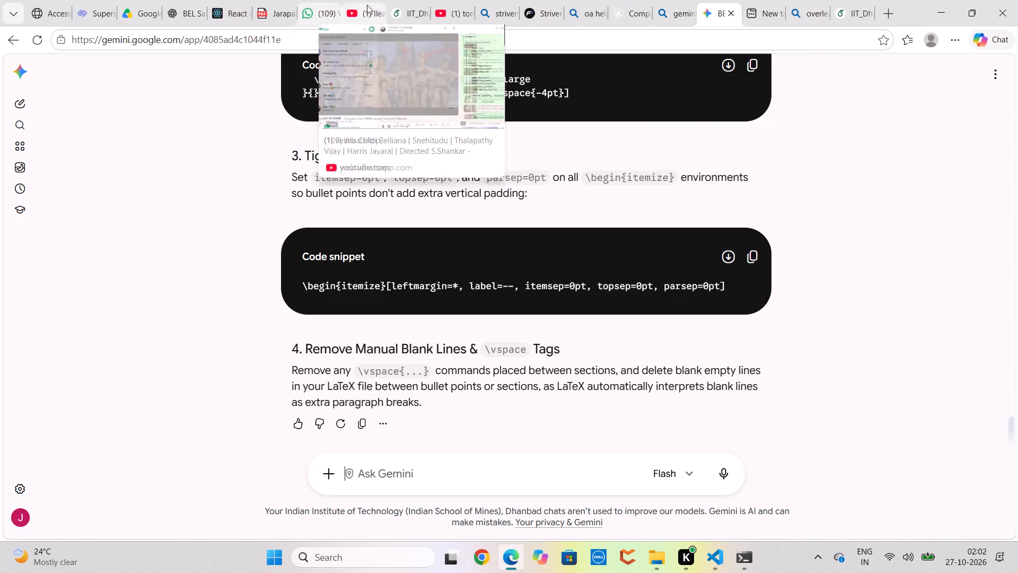
{"action": "left_click", "coordinate": [406, 11]}
{"action": "scroll", "coordinate": [601, 279], "scroll_direction": "down", "scroll_amount": 2}
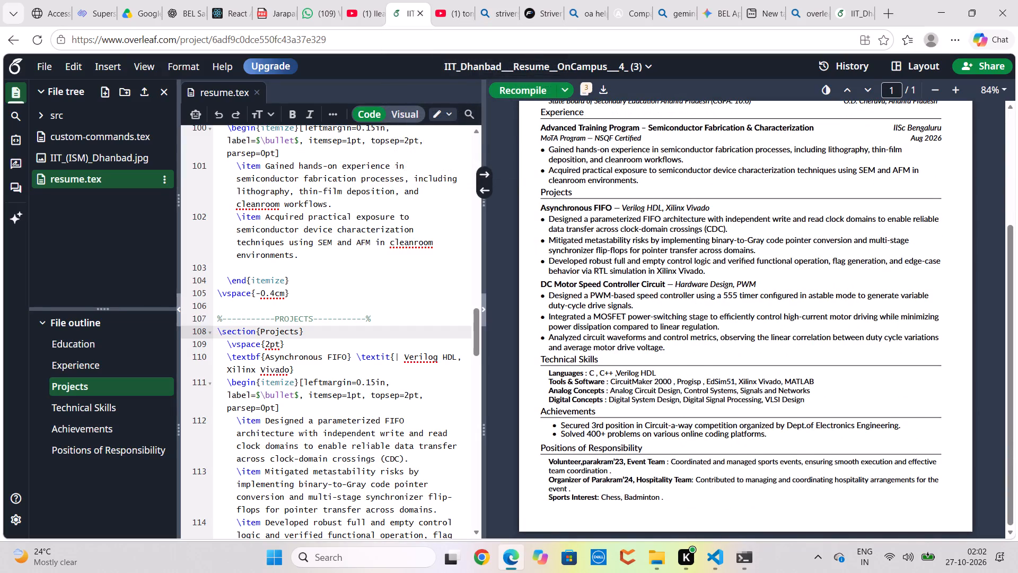
{"action": "scroll", "coordinate": [601, 279], "scroll_direction": "up", "scroll_amount": 1}
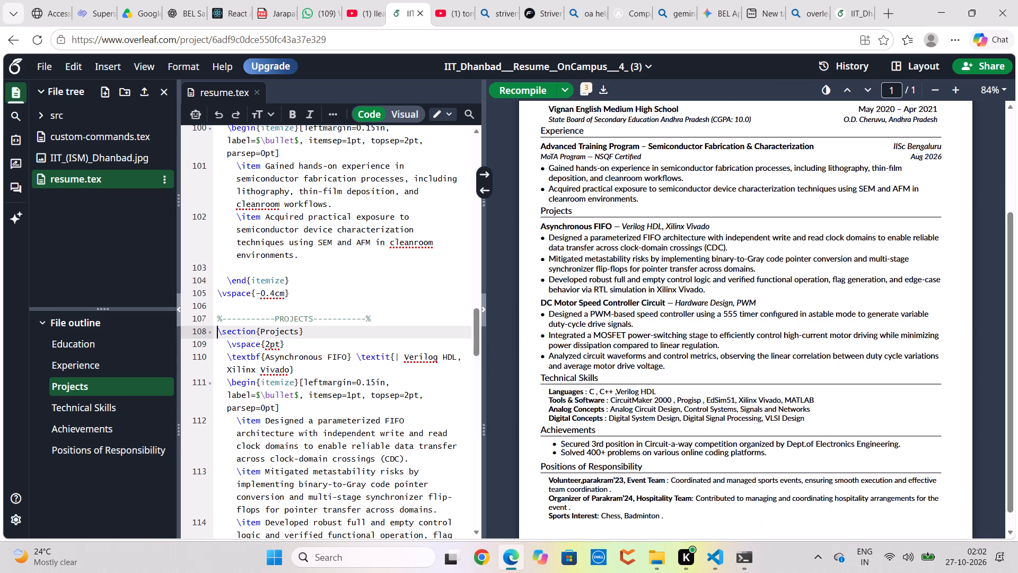
{"action": "left_click_drag", "start_coordinate": [546, 408], "coordinate": [682, 406]}
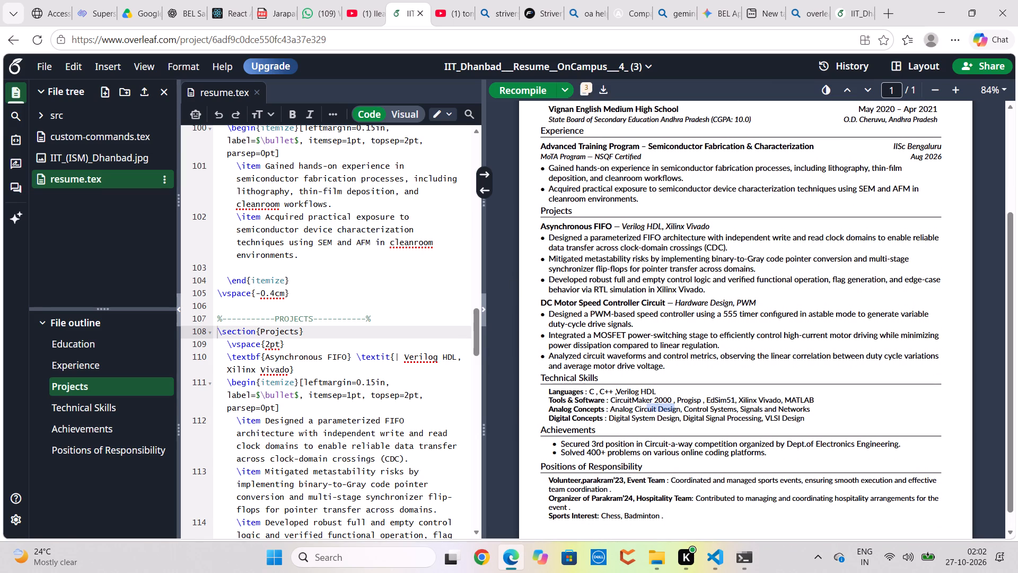
{"action": "left_click_drag", "start_coordinate": [682, 406], "coordinate": [787, 420]}
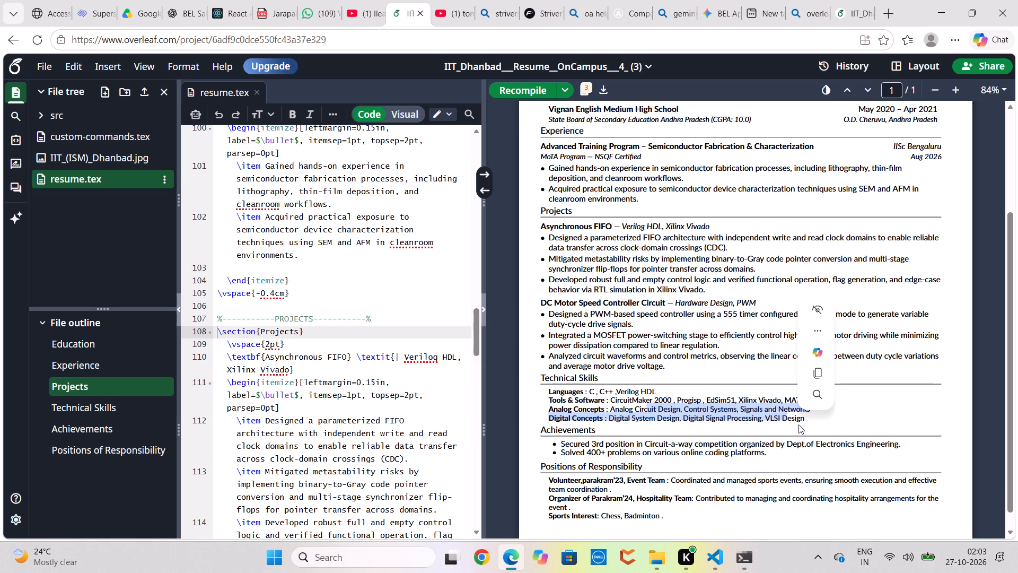